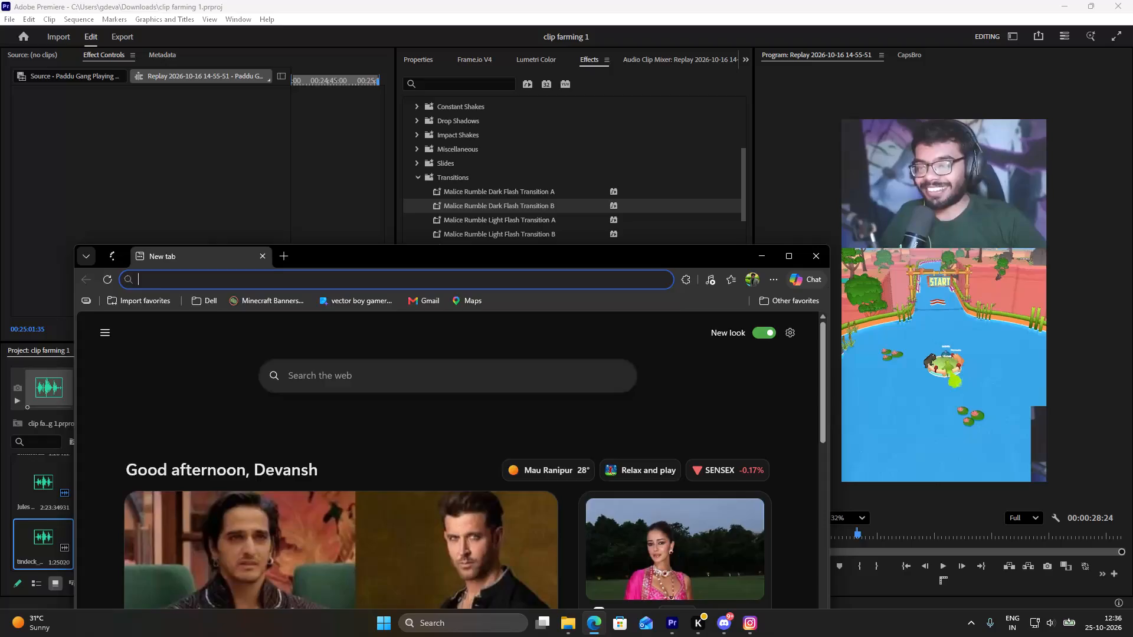
Search the web for yt studio and open the YouTube Studio channel dashboard.
left_click(191, 354)
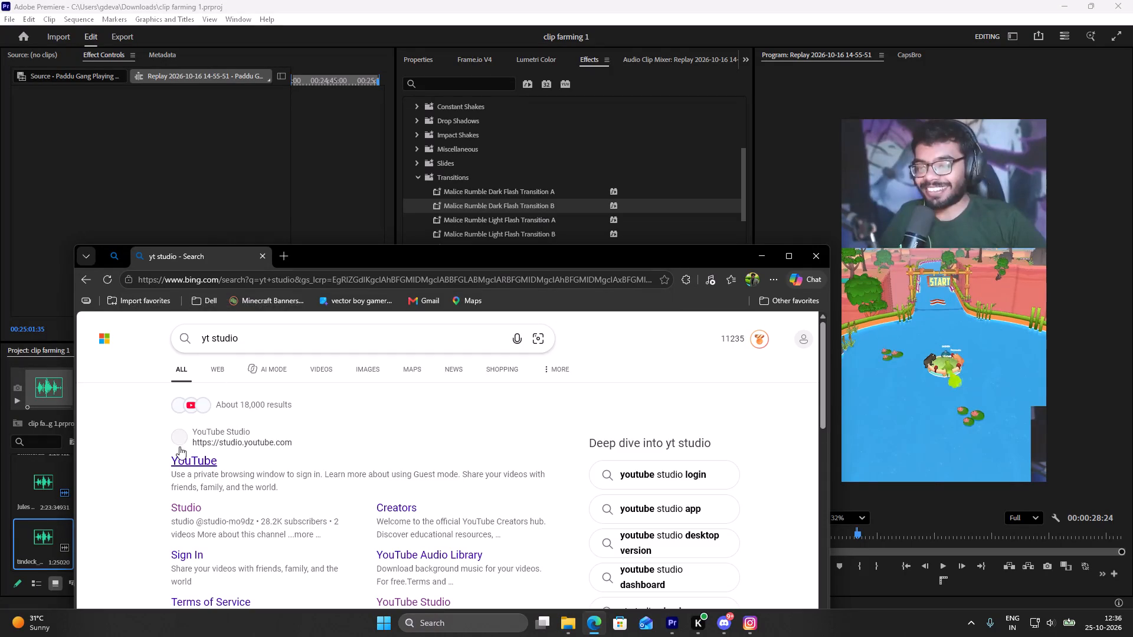
left_click(188, 444)
left_click_drag(528, 261, 656, 78)
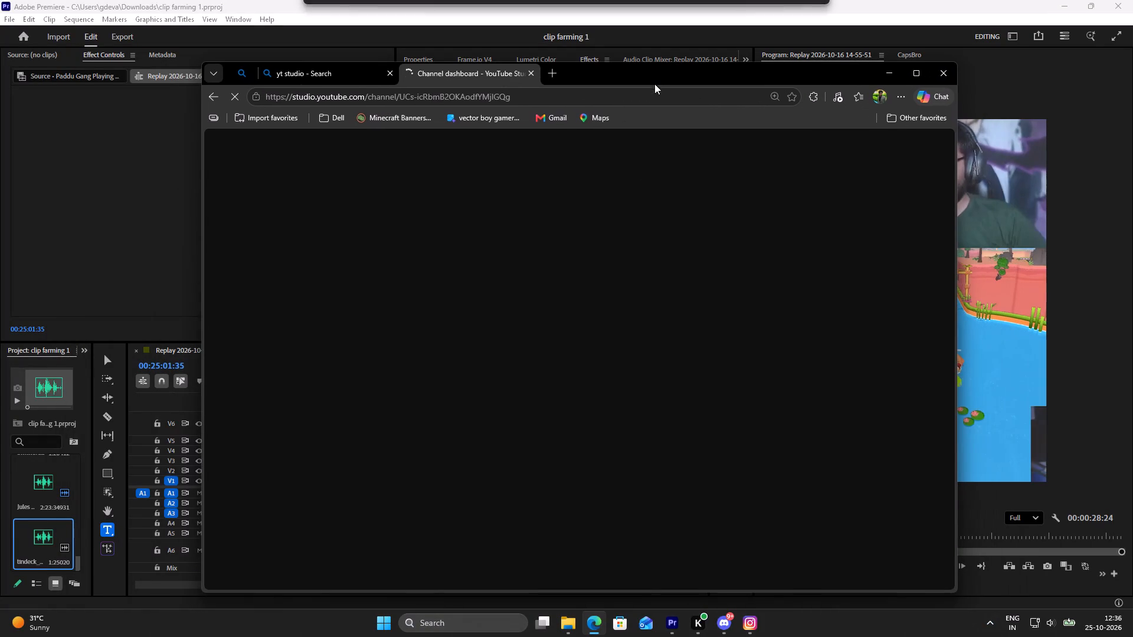
Open the channel's unresponded comments from the dashboard and go to the comments of the latest Short.
scroll(502, 472, "down", 3)
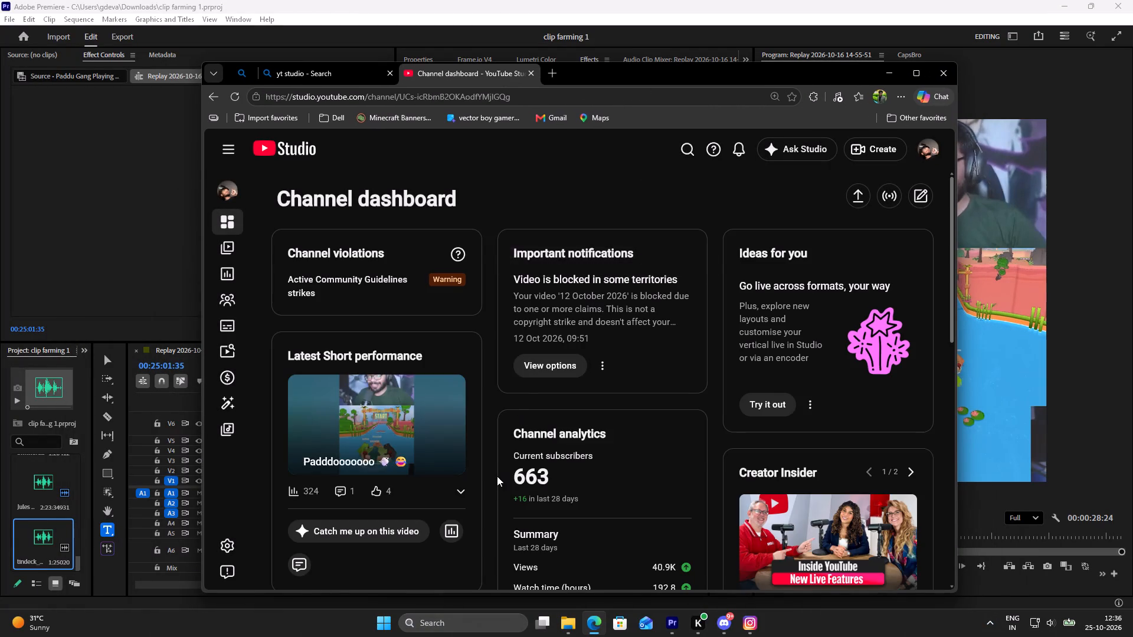
scroll(497, 476, "down", 3)
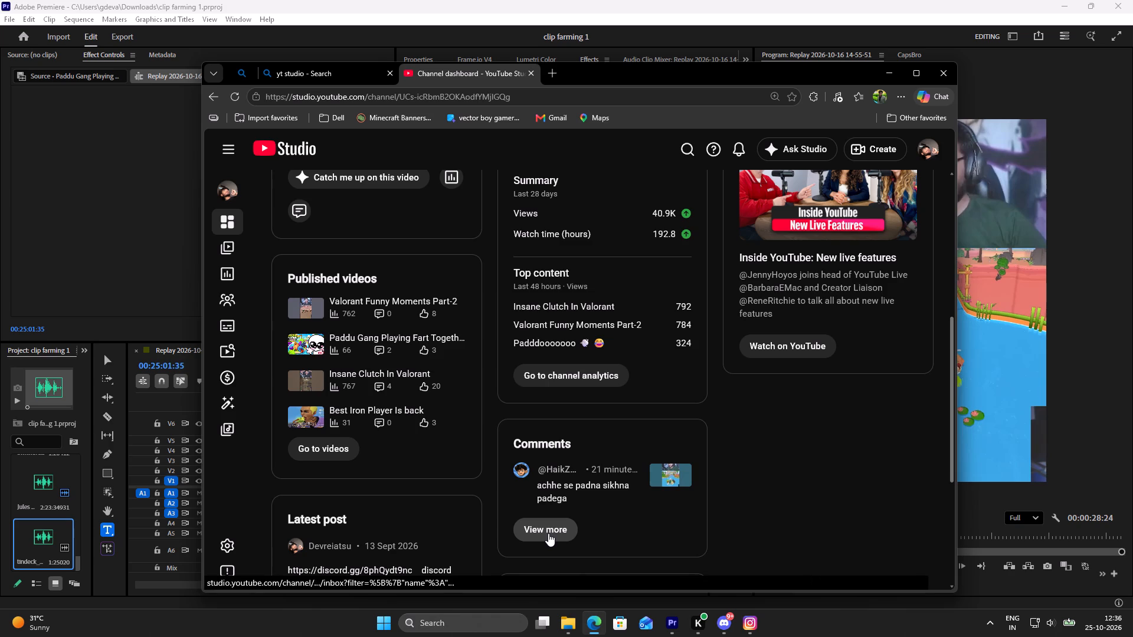
left_click(548, 533)
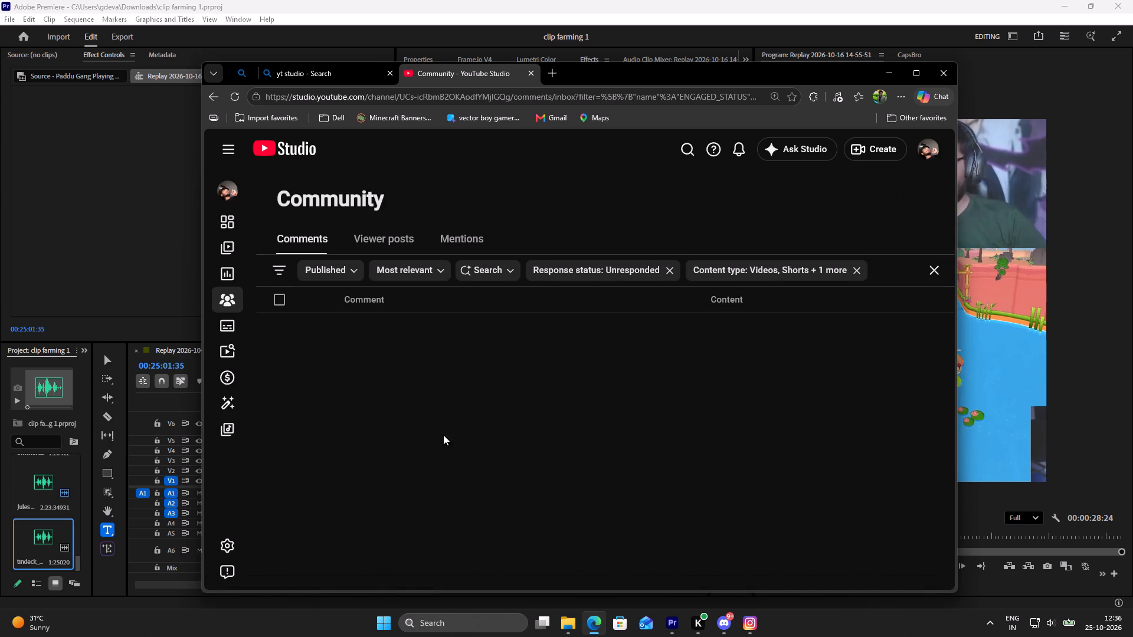
left_click(765, 346)
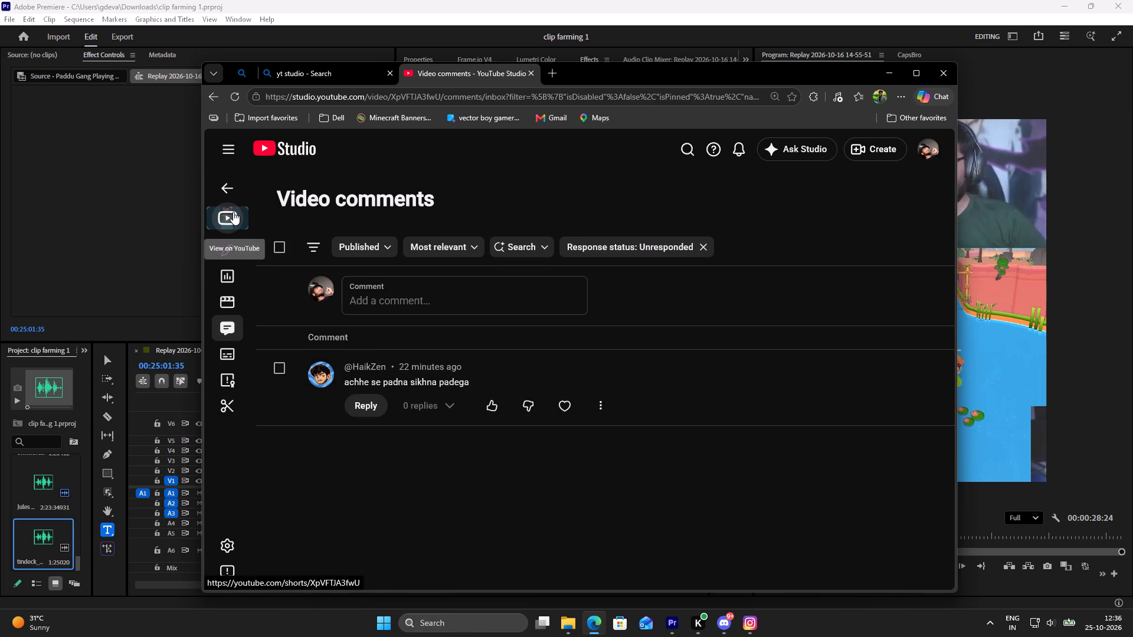
Watch the Padddooooooo Short on YouTube, like it, and return to its Studio comments.
left_click(233, 212)
left_click_drag(737, 68, 722, 43)
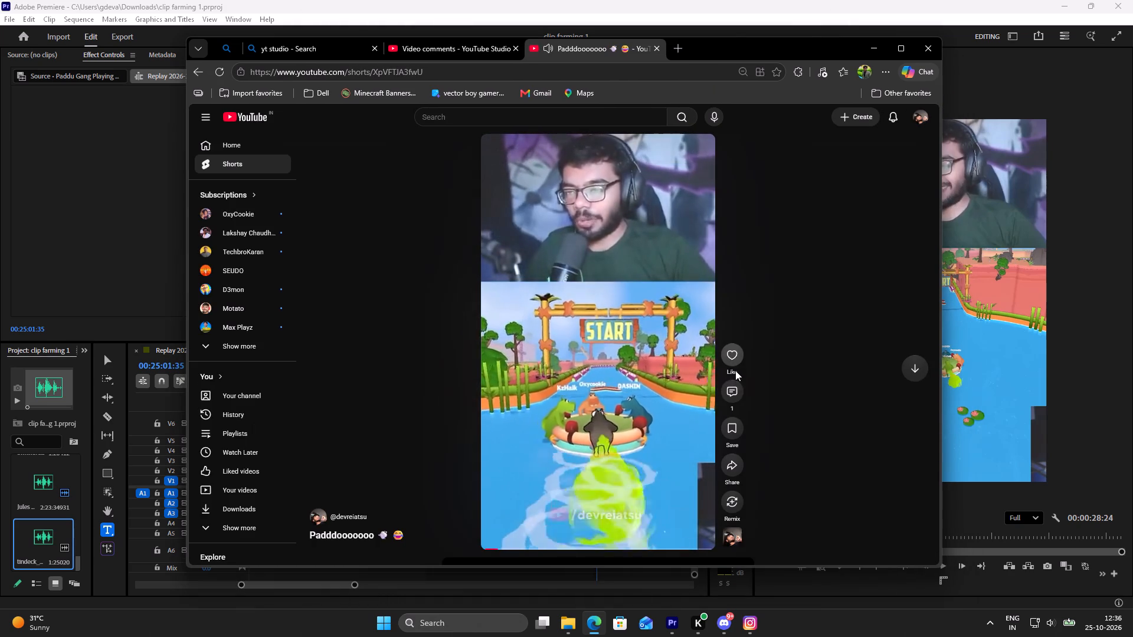
left_click(724, 356)
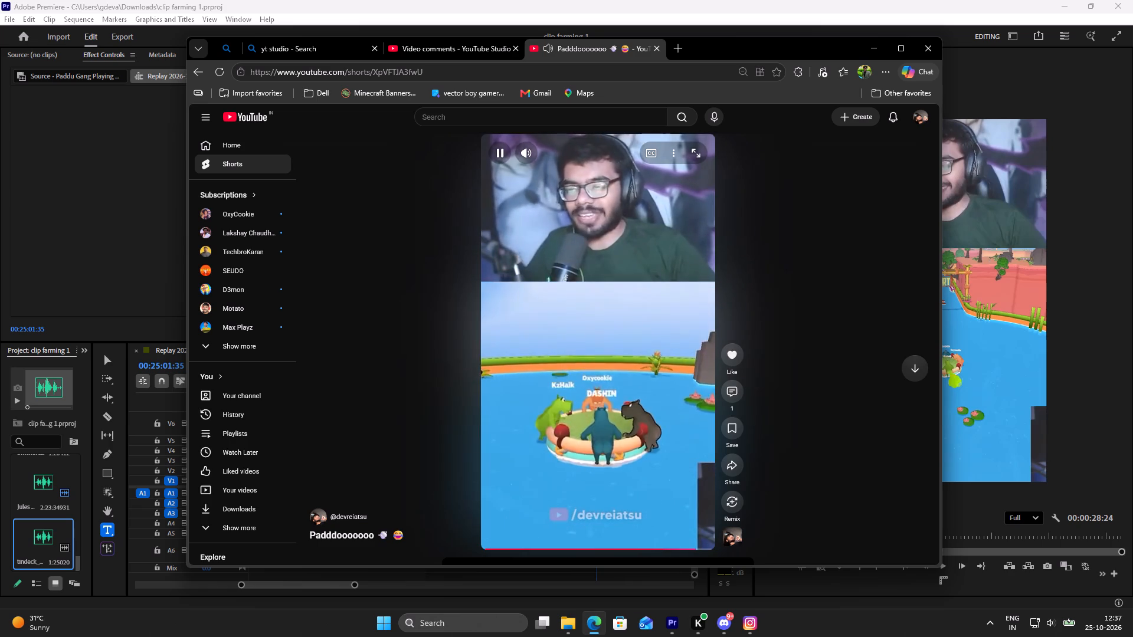
left_click(405, 308)
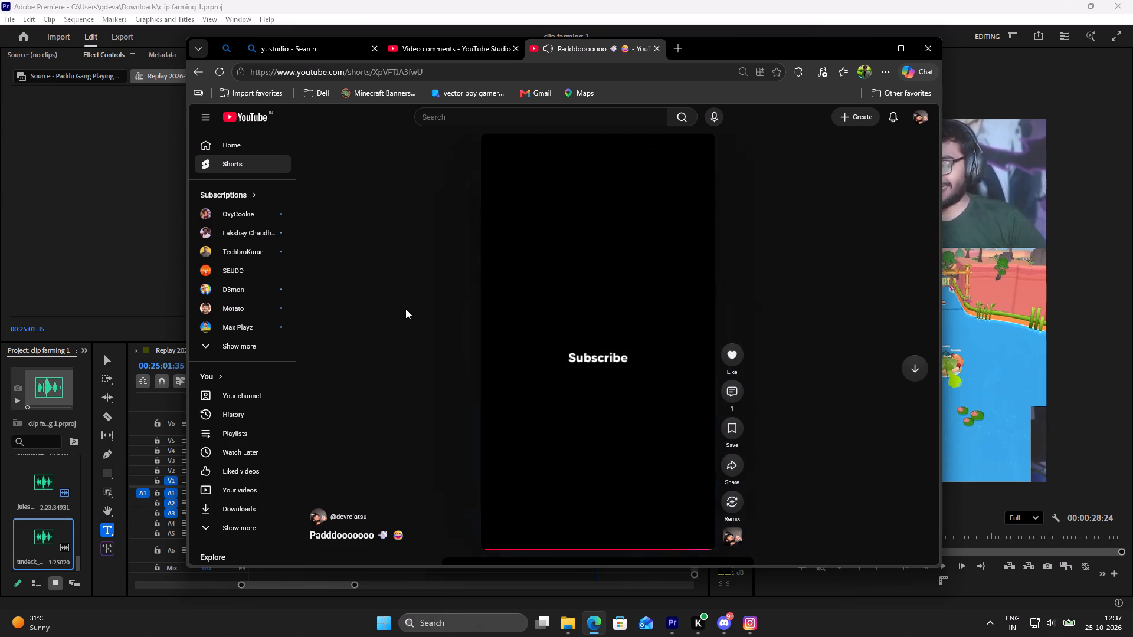
left_click(191, 69)
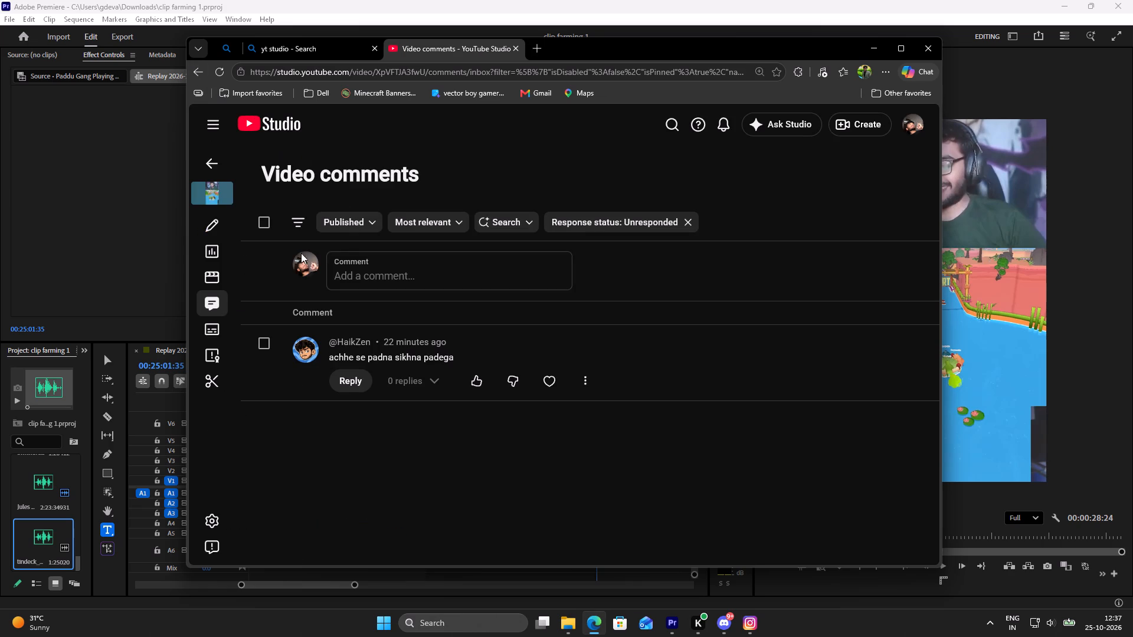
Give a creator heart to the viewer comment "achhe se padna sikhna padega".
left_click(534, 382)
left_click(542, 383)
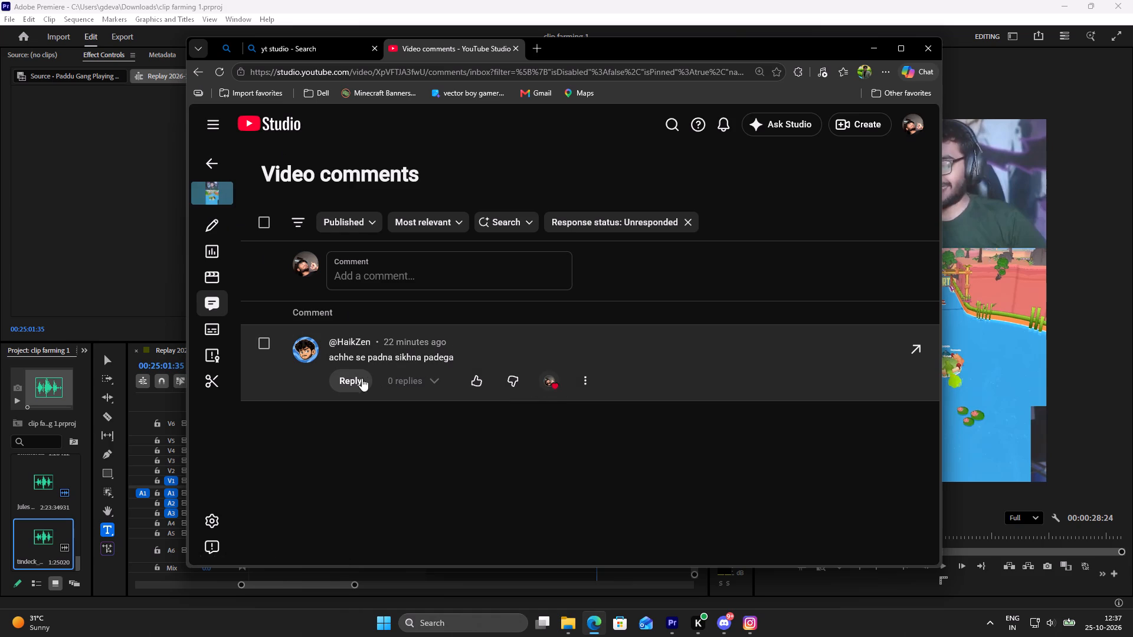
Post the reply "hehehehhee" to the viewer's comment.
left_click(358, 379)
left_click(431, 434)
left_click(425, 416)
type("hehehehhee")
left_click(613, 445)
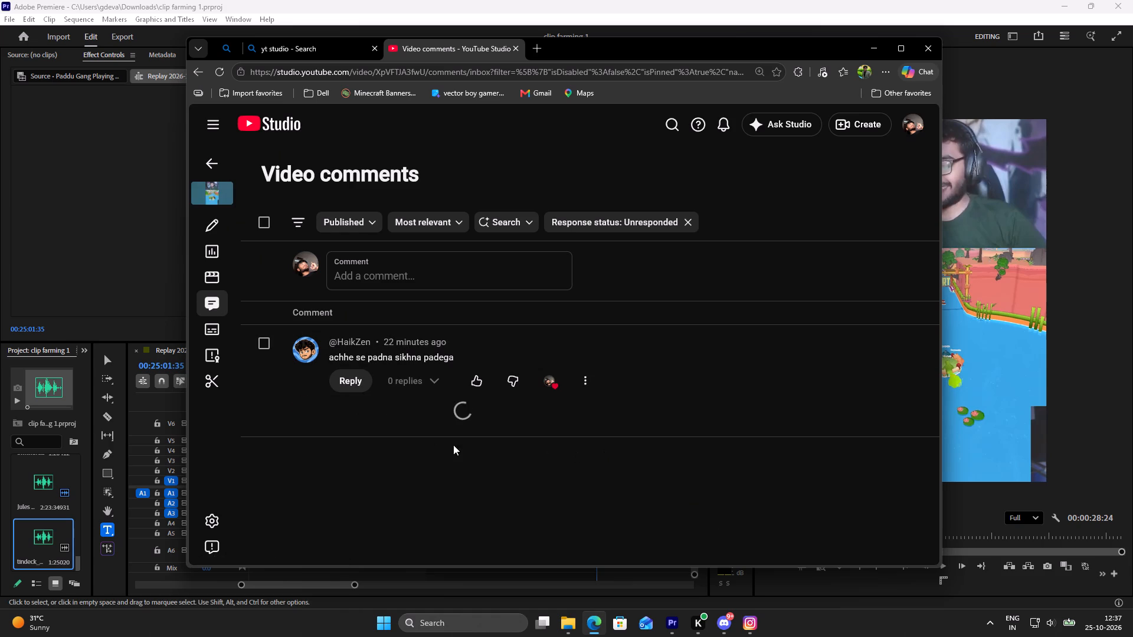
left_click(499, 454)
Return to the channel dashboard and look over the channel analytics and published videos.
left_click(211, 169)
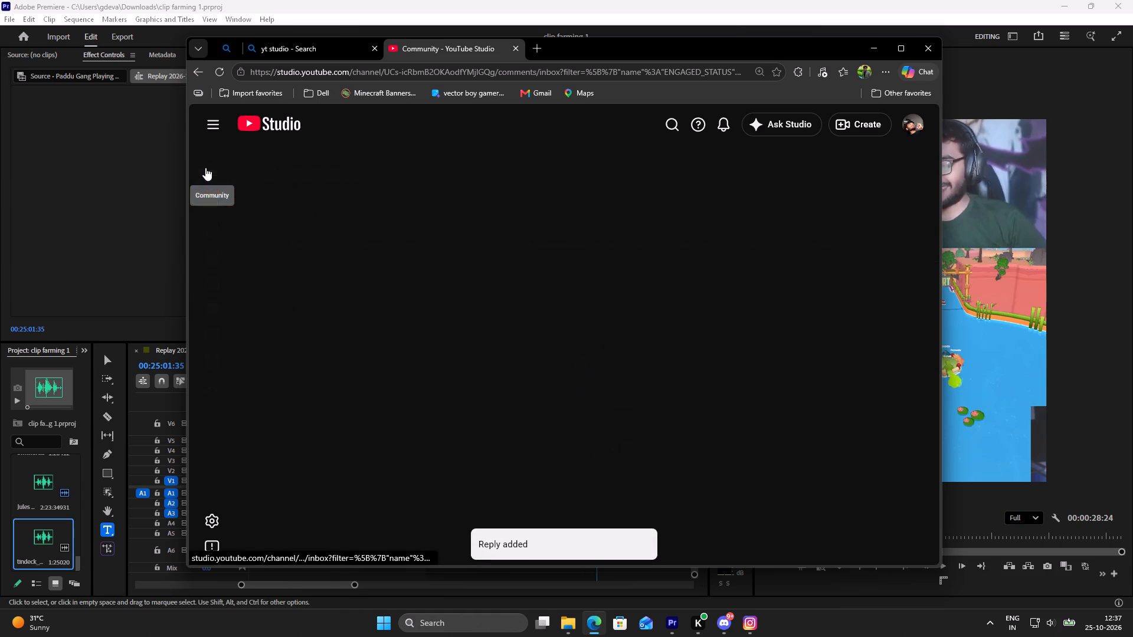
left_click(197, 191)
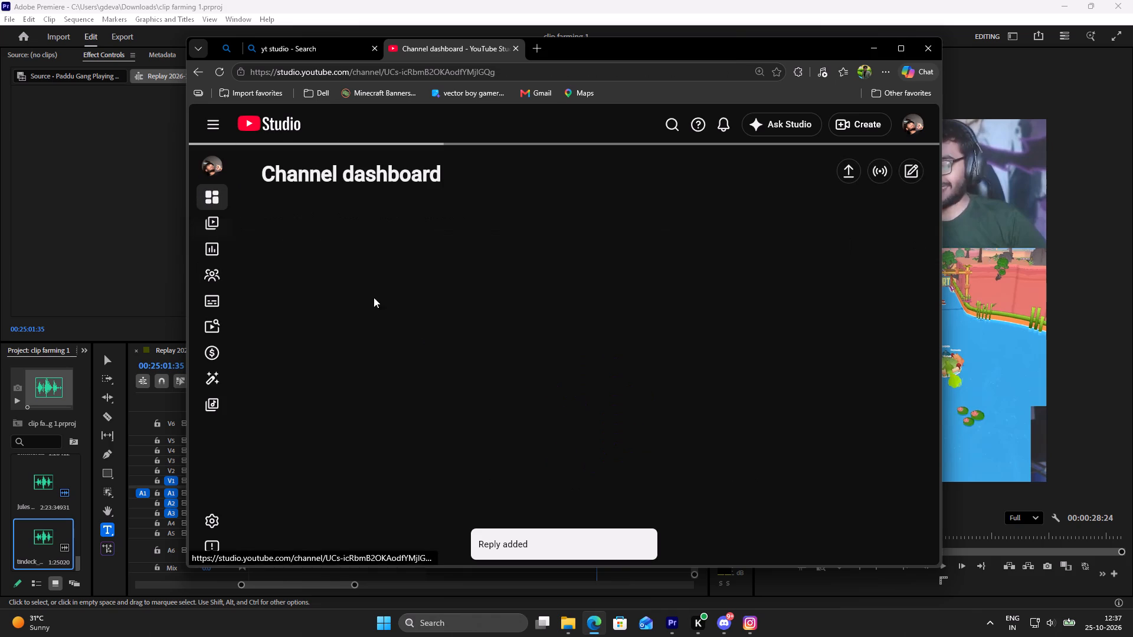
scroll(572, 446, "down", 4)
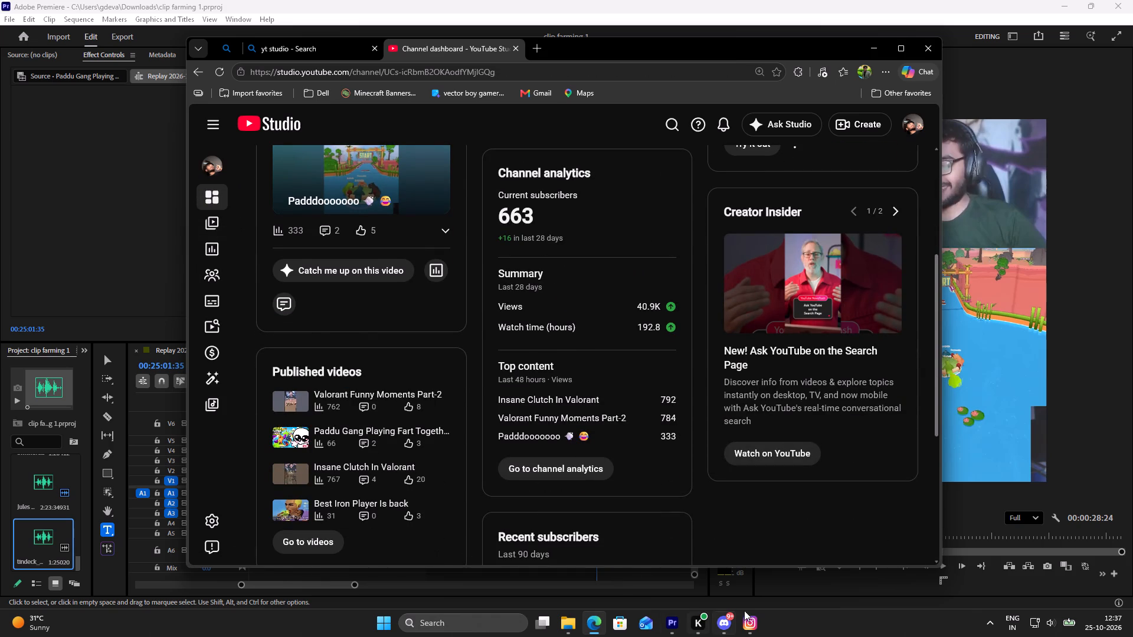
Switch to Premiere Pro and play the marked range from its In point to review the clip.
left_click(993, 623)
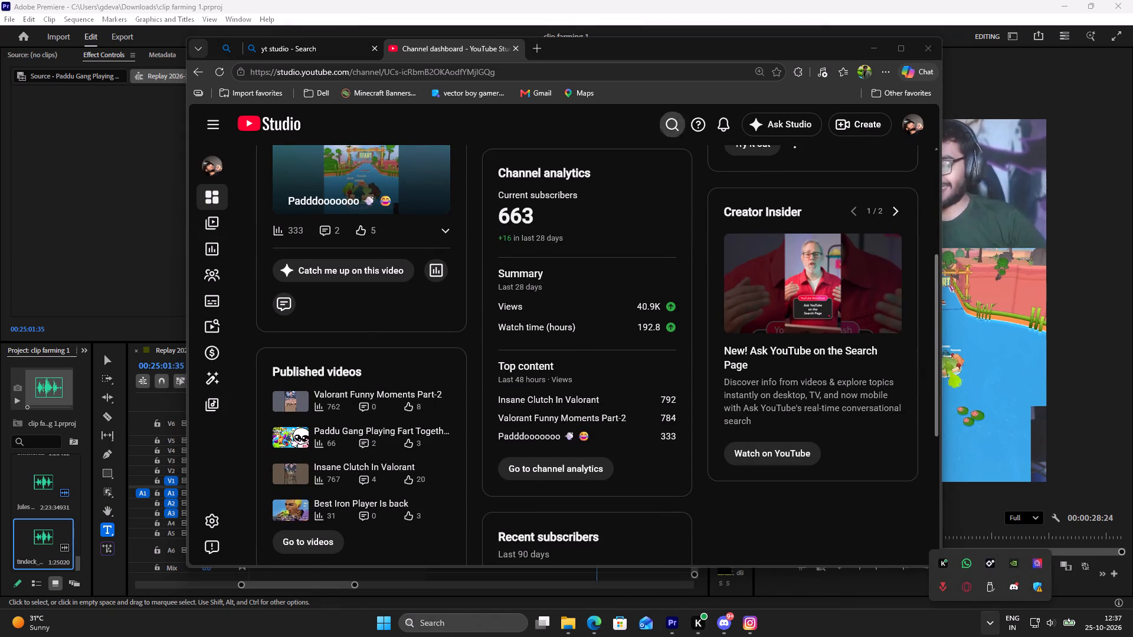
left_click(518, 0)
left_click(915, 567)
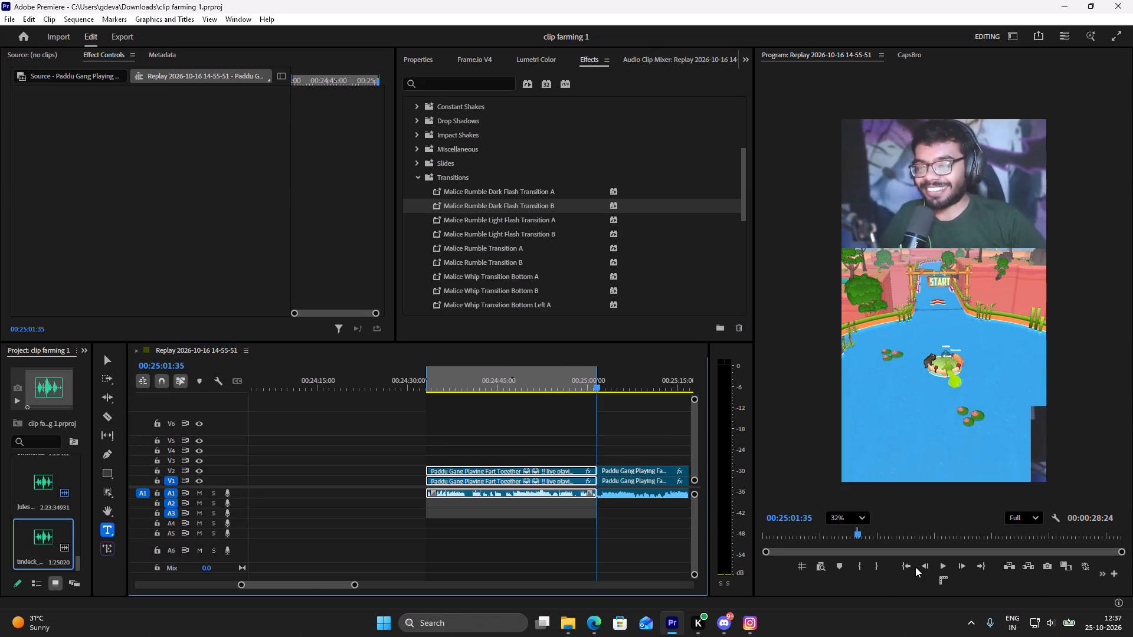
left_click(911, 562)
left_click(947, 566)
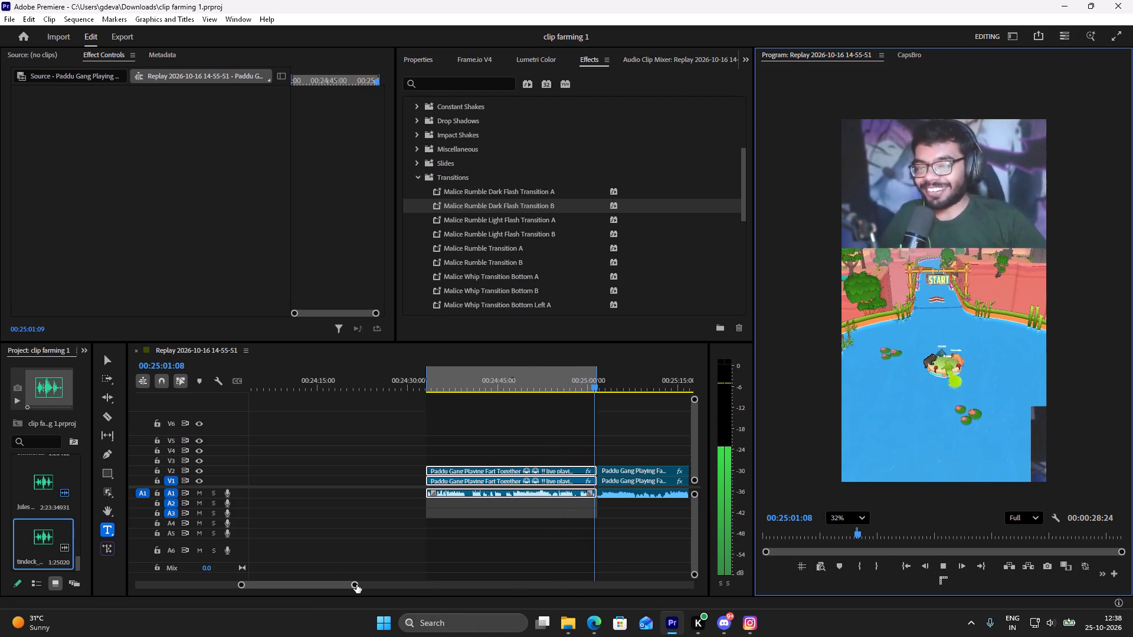
key("space")
Move the marked Paddu Gang segment on V1, V2 and A1 earlier, to start at about 00:23:39.
left_click_drag(356, 585, 412, 567)
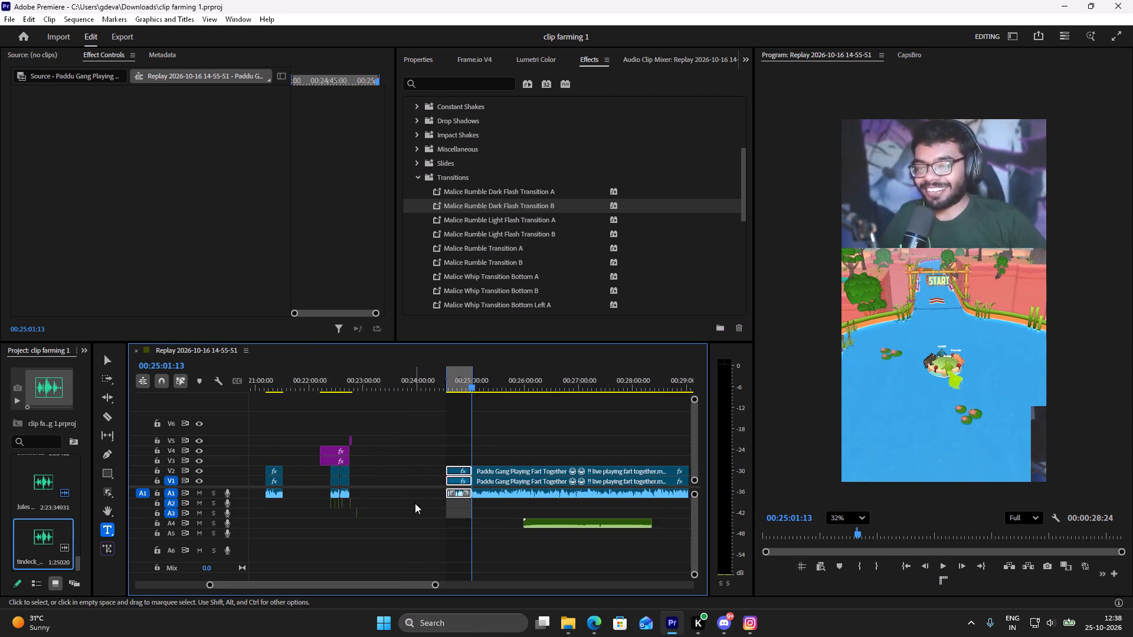
left_click_drag(424, 442, 458, 515)
left_click_drag(454, 470, 390, 477)
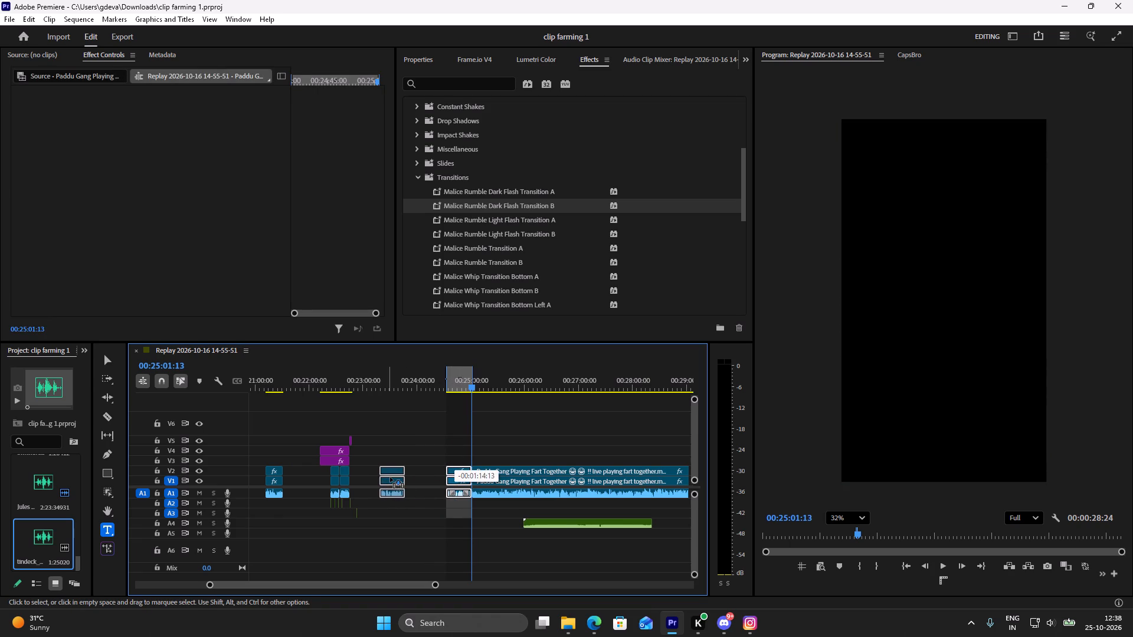
left_click_drag(390, 477, 406, 481)
Move the Jules Gaia - Oh So Hot music clip from A4 to A3, starting at about 00:23:25.
left_click_drag(565, 523, 437, 514)
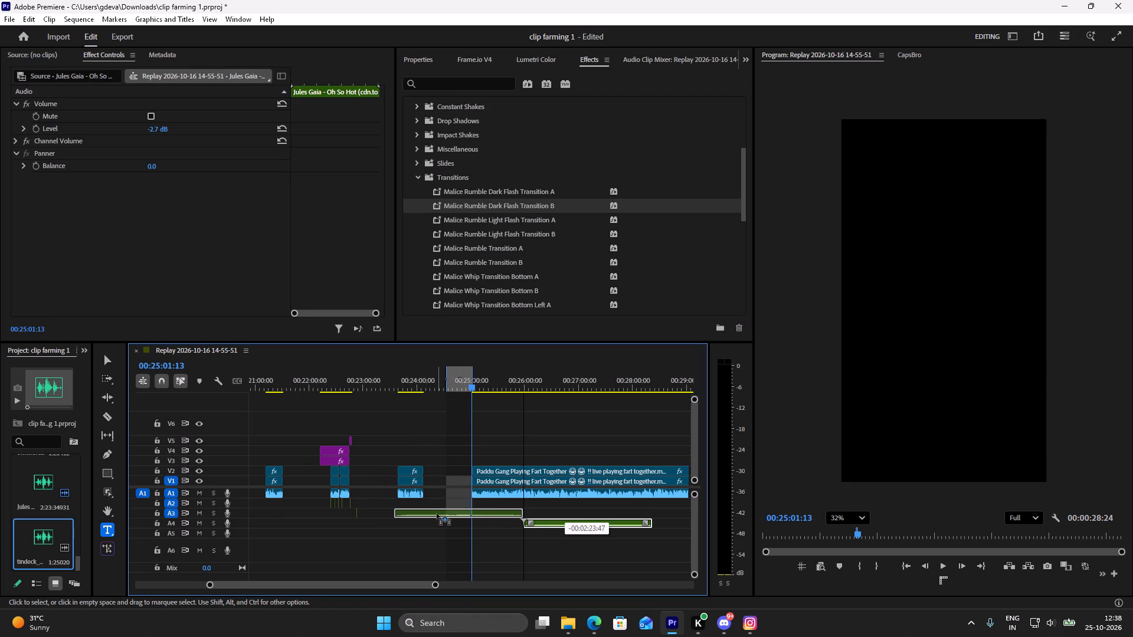
left_click_drag(437, 514, 427, 512)
Move the graphics on V3, V4 and V5 from the previous clip to start above the relocated segment.
left_click_drag(383, 420, 337, 459)
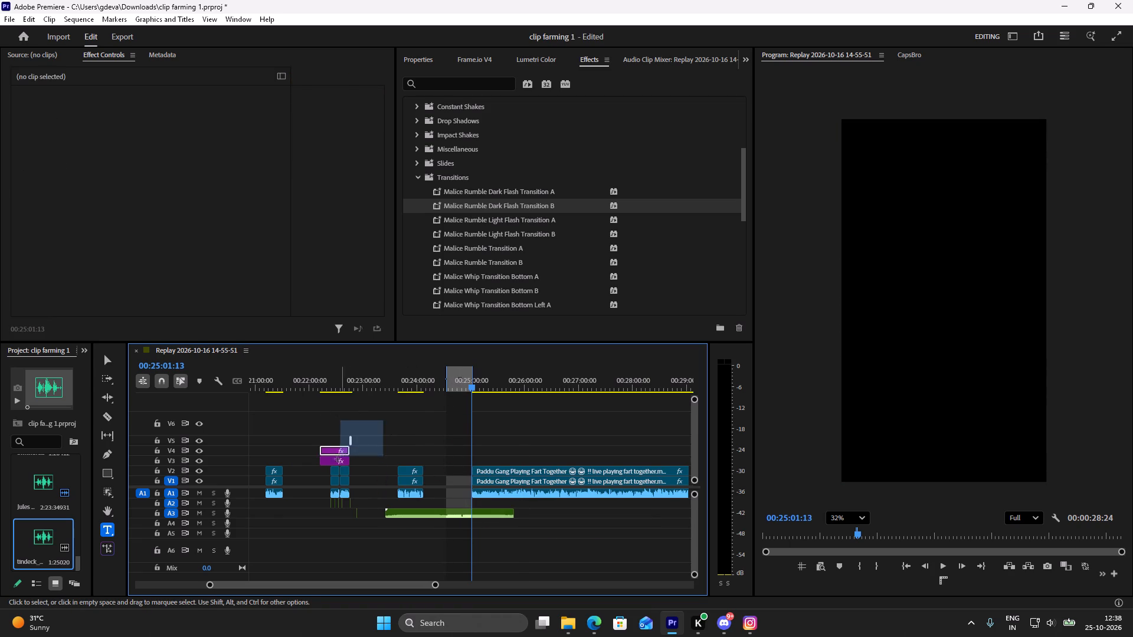
left_click_drag(337, 459, 332, 465)
left_click_drag(331, 454, 408, 449)
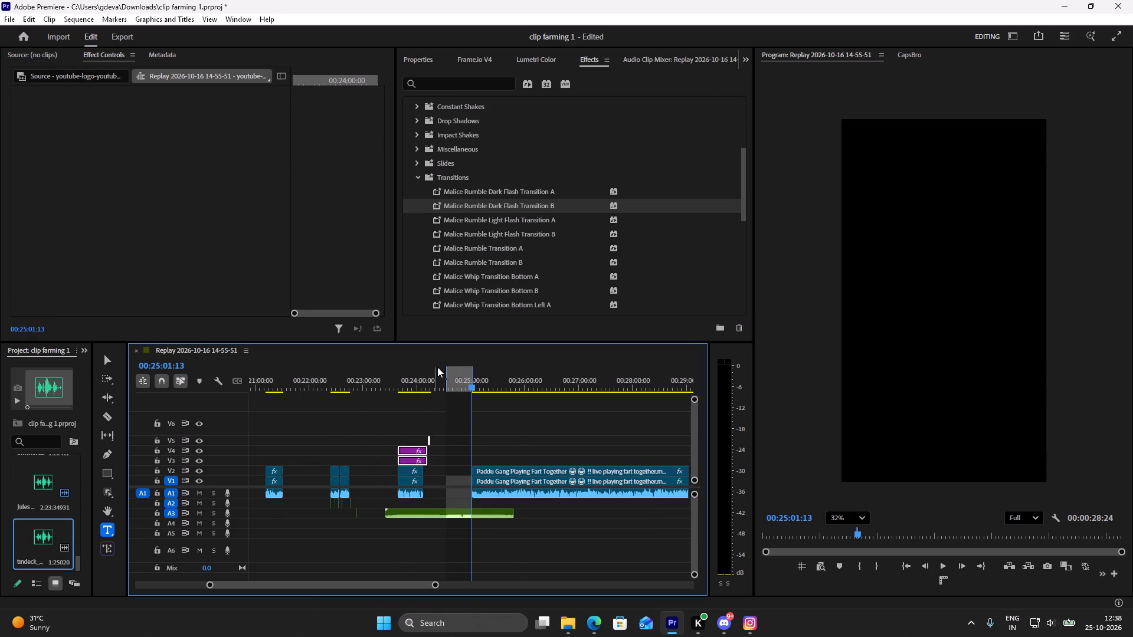
Set the In point at the relocated segment's start and the Out point just past its graphics, a 00:00:36:14 range.
left_click_drag(446, 372, 394, 386)
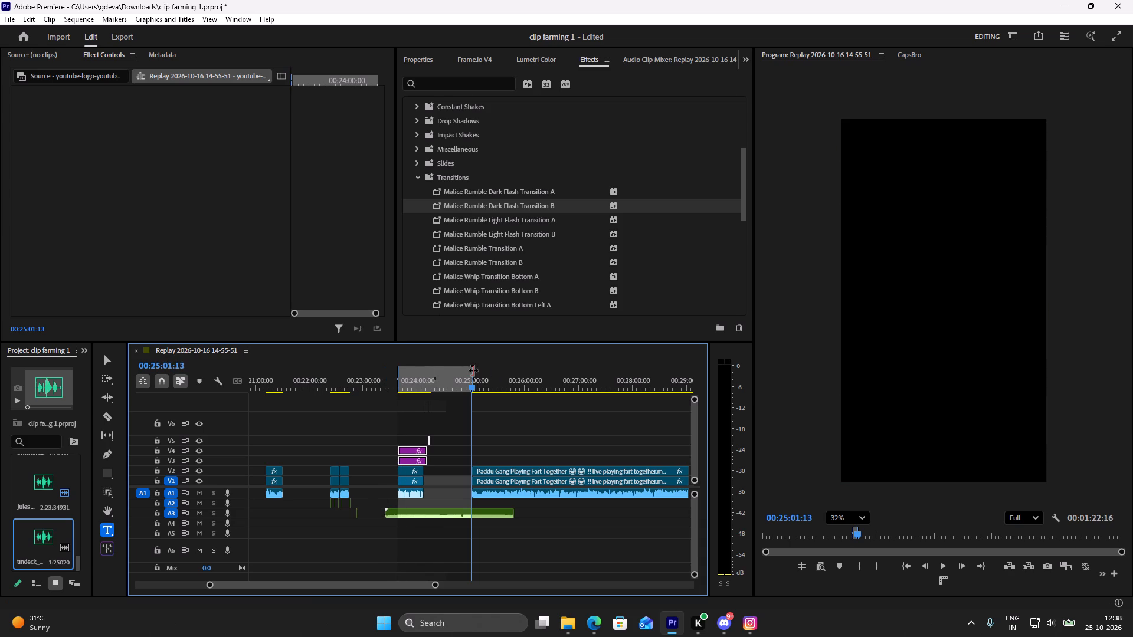
left_click_drag(473, 370, 433, 375)
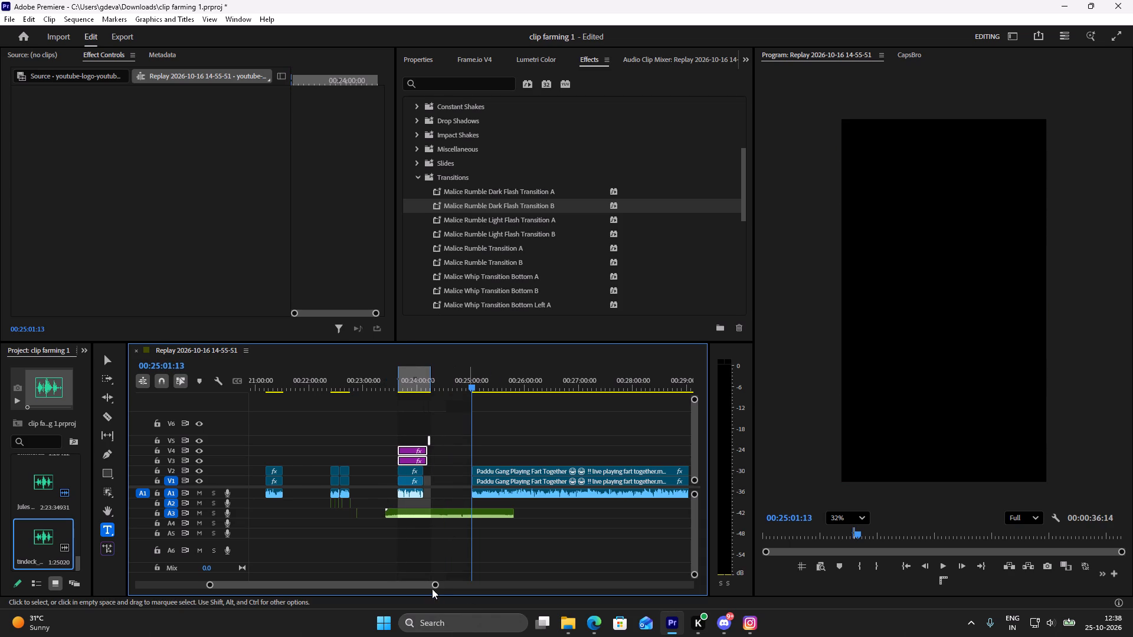
Shift the YouTube logo and channel text graphics on V3 and V4 earlier so they end with the gameplay segment.
left_click_drag(434, 586, 385, 579)
scroll(412, 529, "up", 20)
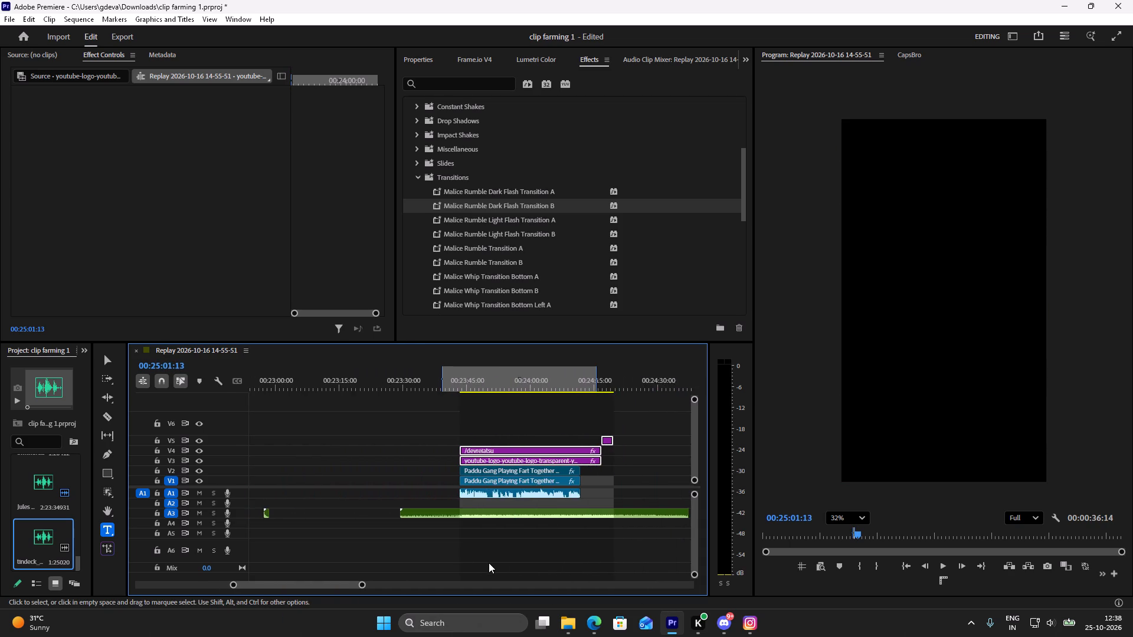
scroll(498, 561, "up", 5)
left_click(613, 429)
left_click(584, 441)
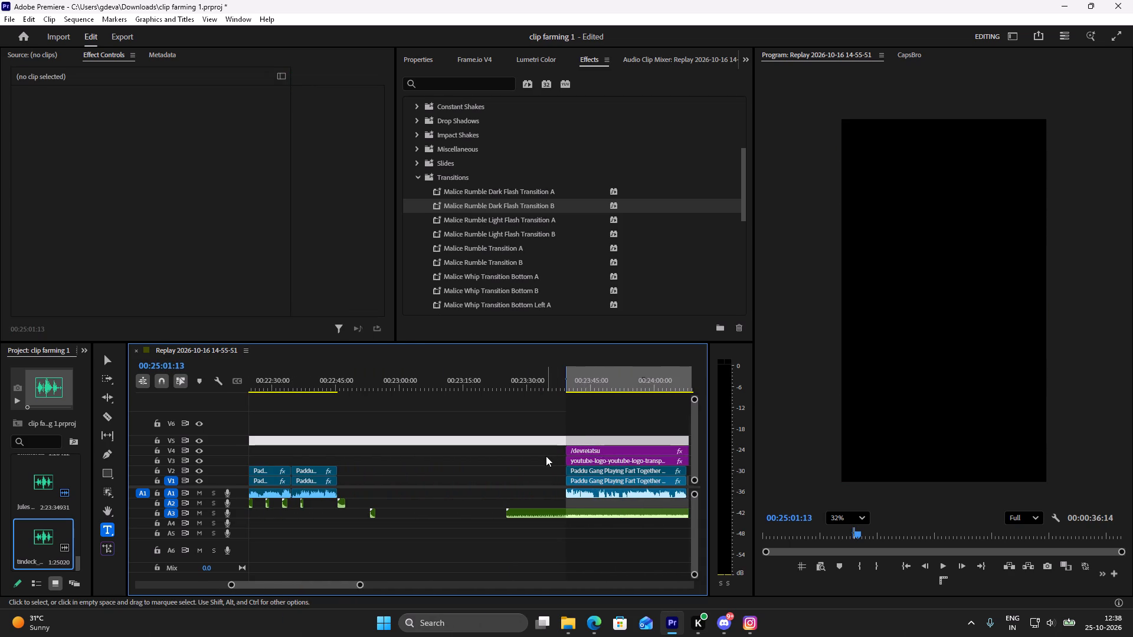
left_click_drag(542, 452, 578, 461)
left_click_drag(587, 454, 559, 445)
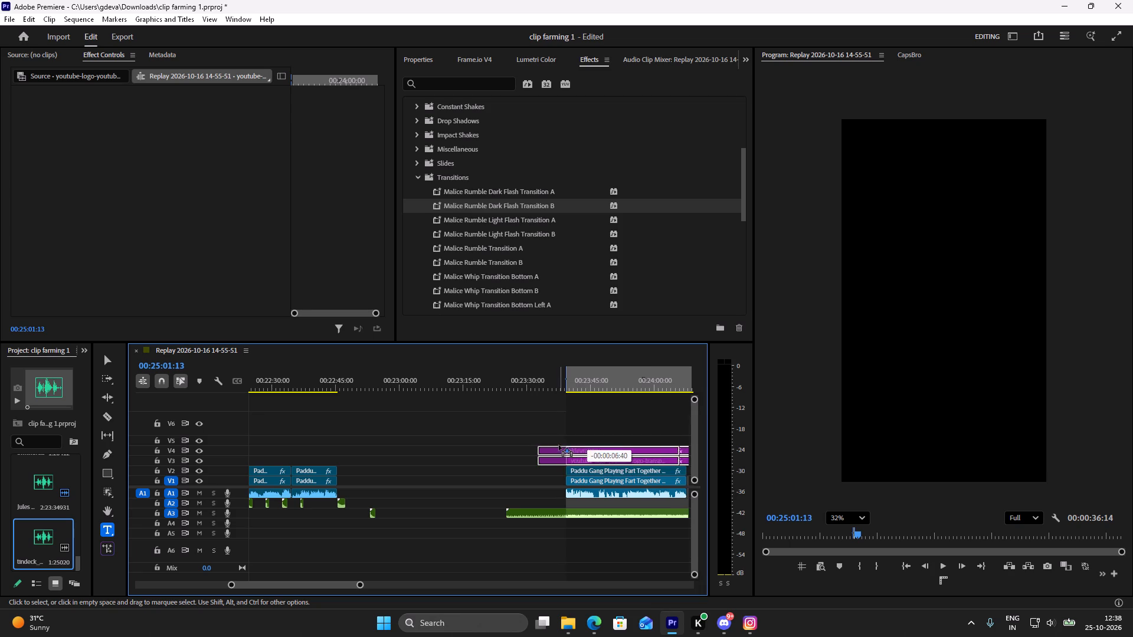
left_click_drag(559, 445, 571, 449)
Move the short V5 graphic earlier to start where the gameplay segment ends.
scroll(572, 520, "down", 4)
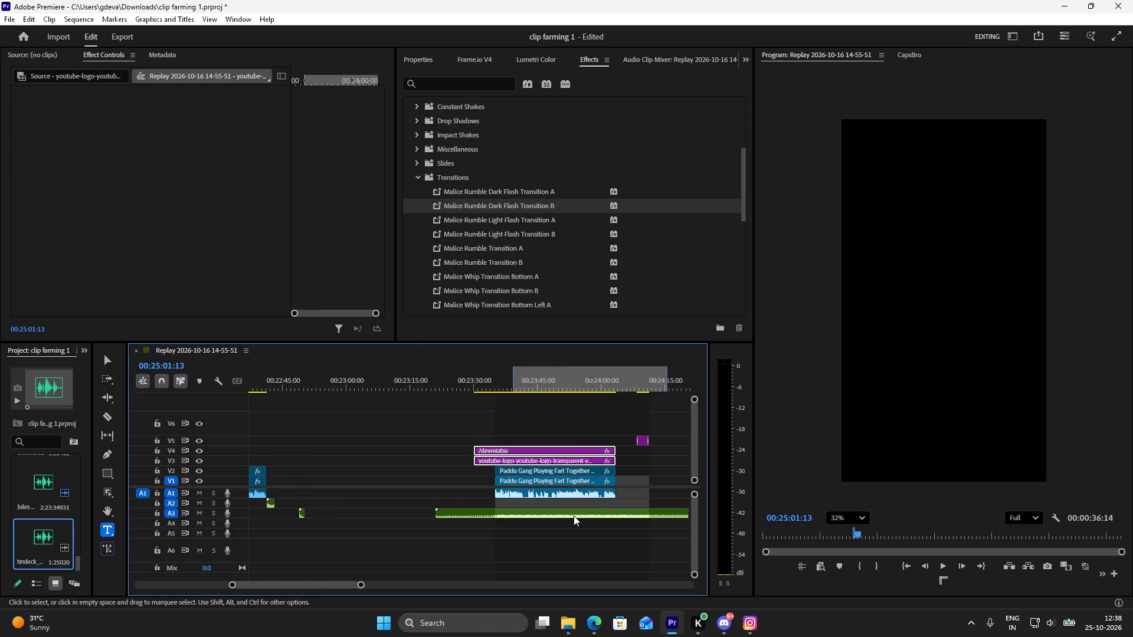
left_click_drag(642, 441, 615, 441)
Move the Jules Gaia music clip from A3 down to A6, keeping its start time.
scroll(585, 523, "up", 3)
left_click_drag(552, 514, 551, 534)
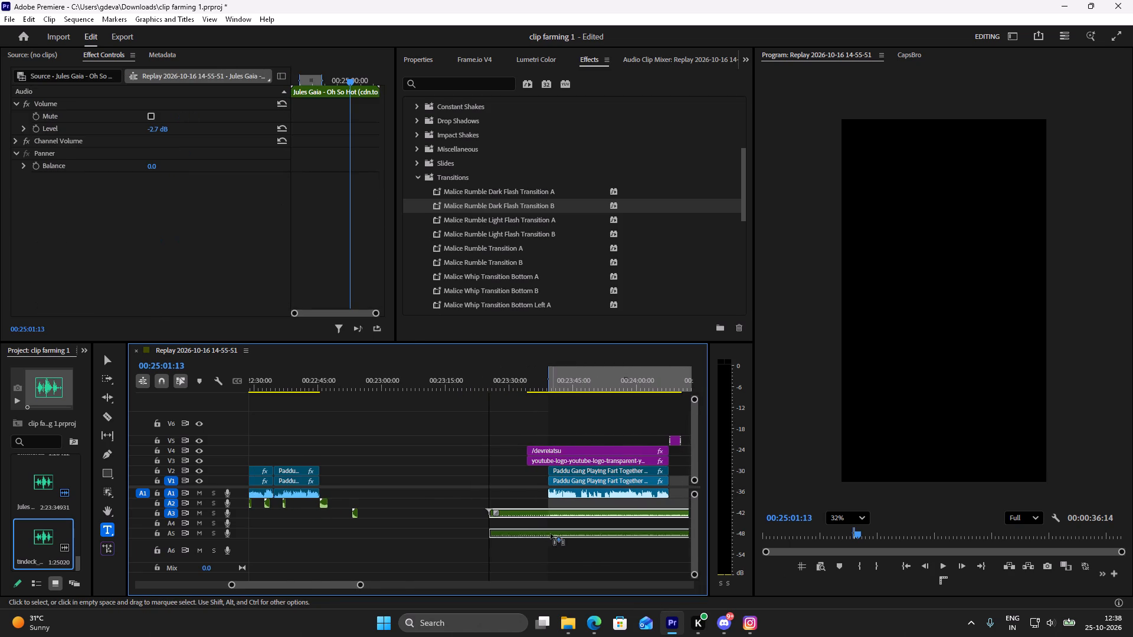
left_click_drag(551, 534, 549, 550)
Move all the sound effects on A2 and A3 from the previous clip to begin at the relocated segment's start.
left_click_drag(407, 503, 255, 533)
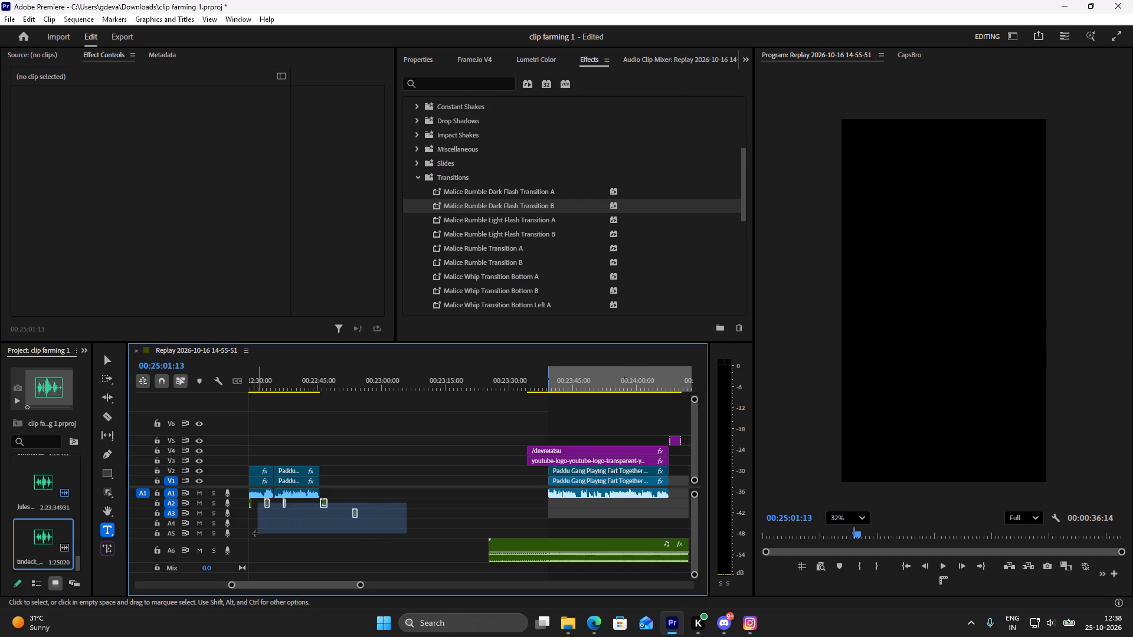
left_click_drag(255, 533, 542, 524)
scroll(569, 531, "down", 6)
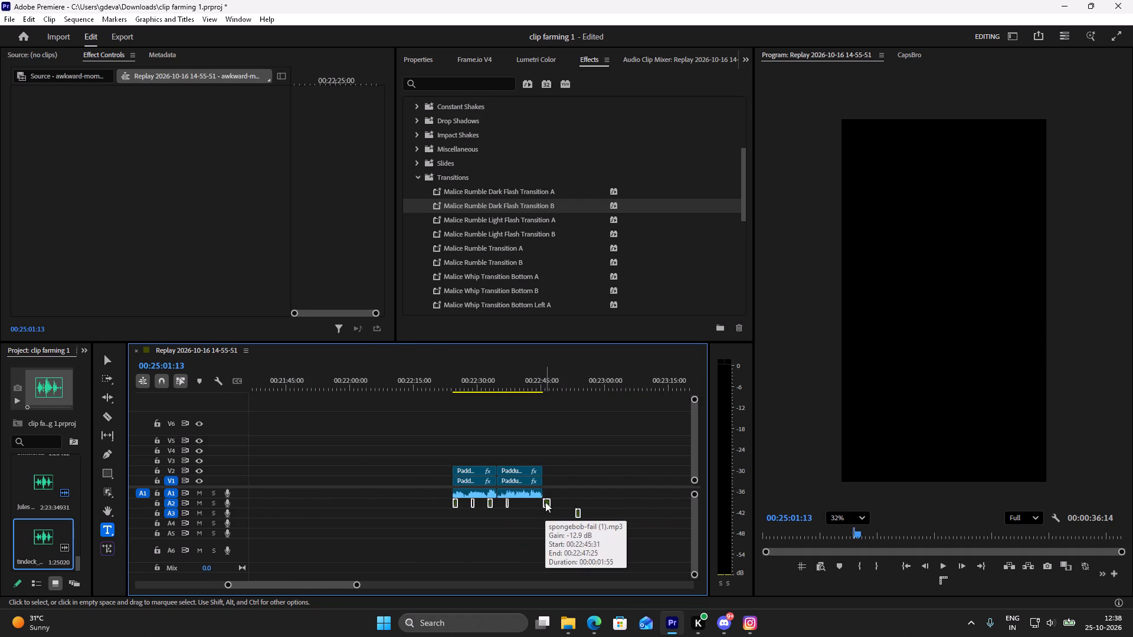
left_click_drag(545, 502, 642, 500)
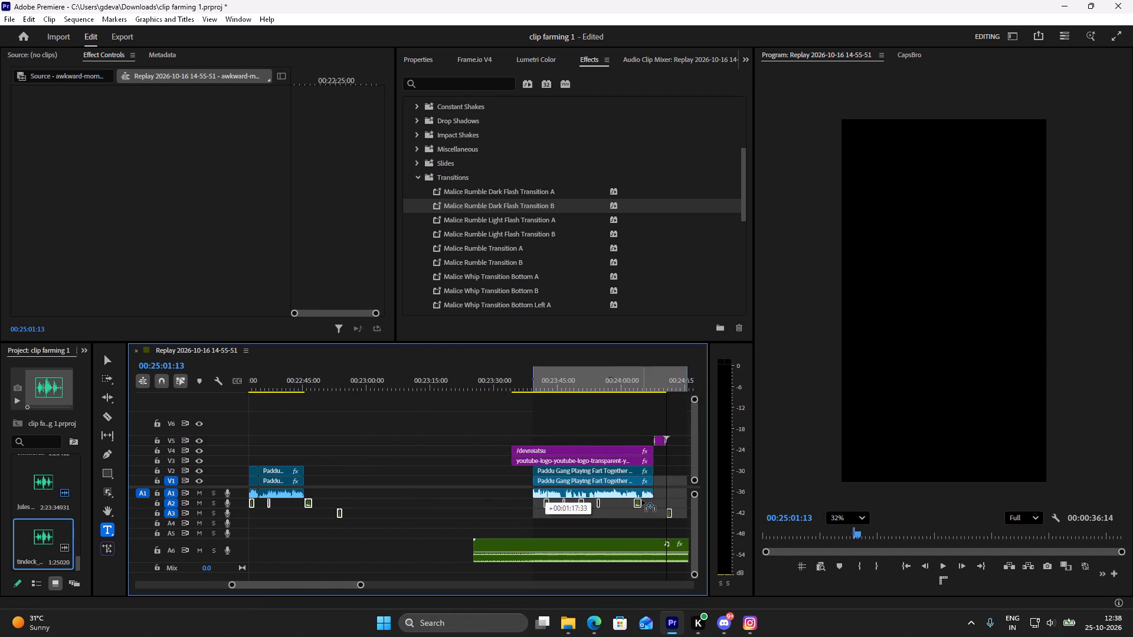
left_click_drag(642, 500, 625, 500)
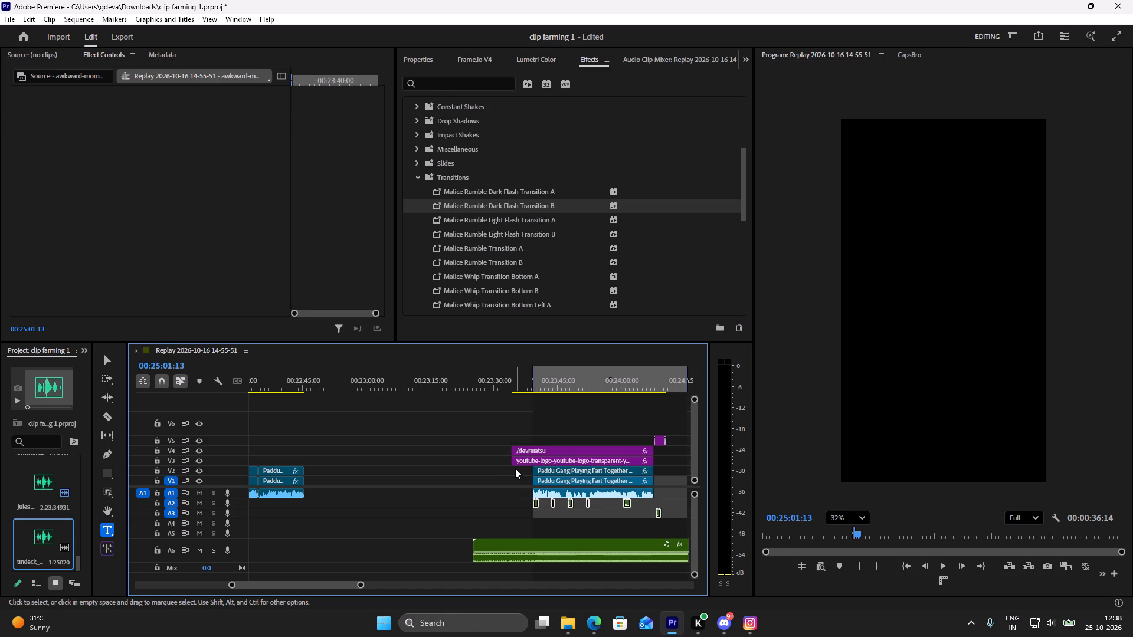
Apply Malice Rumble Light Flash Transition B to the relocated Paddu Gang clips on V1 and V2.
left_click_drag(519, 469, 558, 490)
left_click_drag(533, 232, 554, 475)
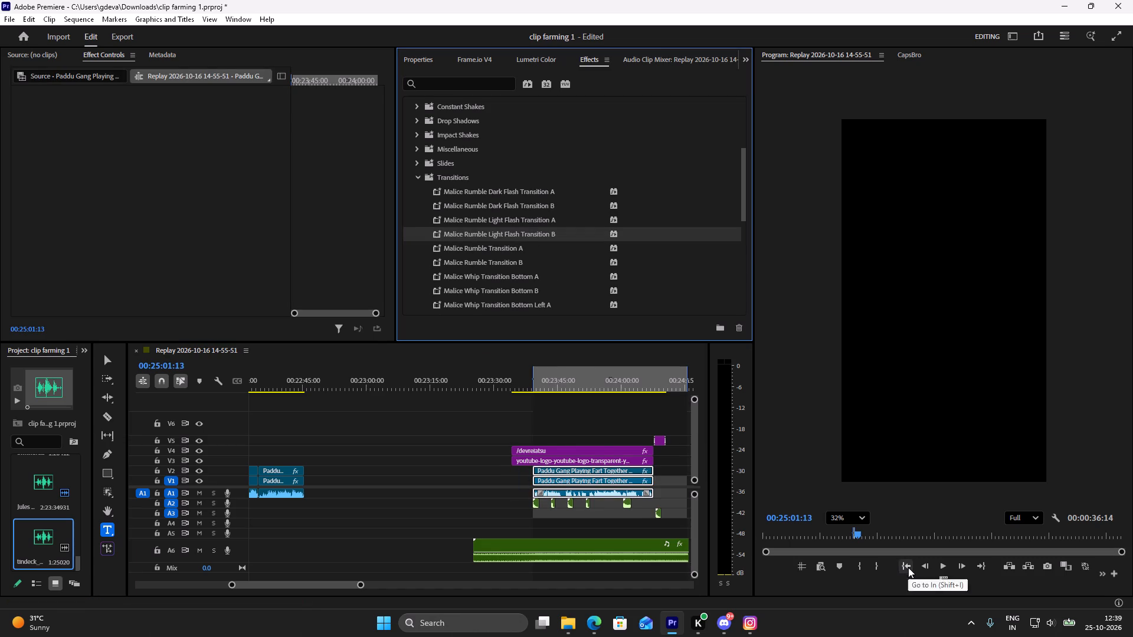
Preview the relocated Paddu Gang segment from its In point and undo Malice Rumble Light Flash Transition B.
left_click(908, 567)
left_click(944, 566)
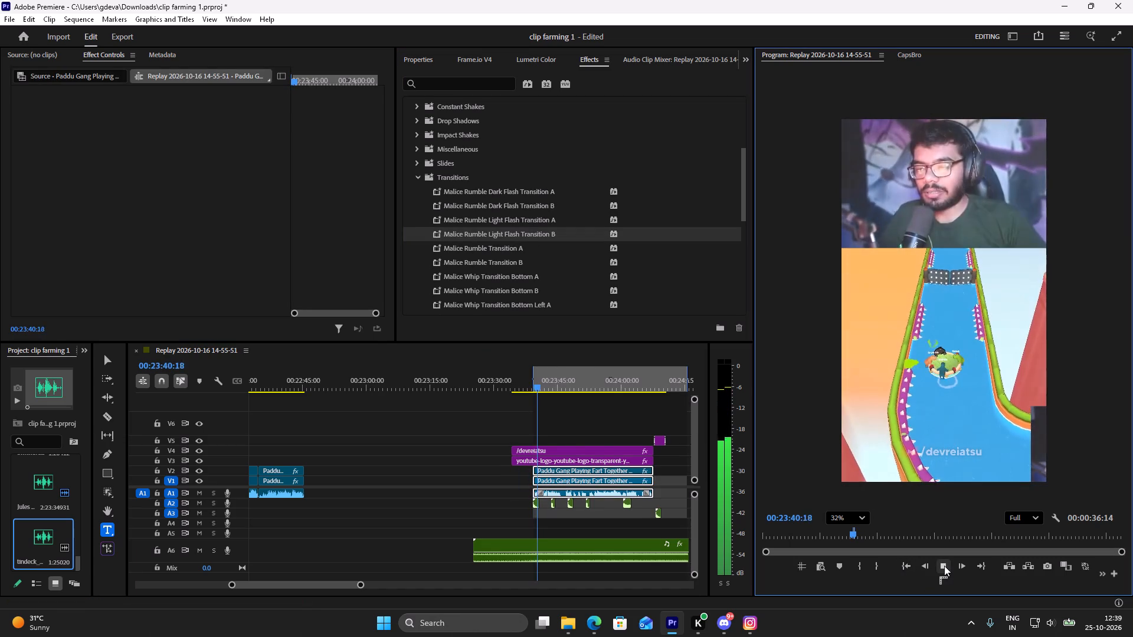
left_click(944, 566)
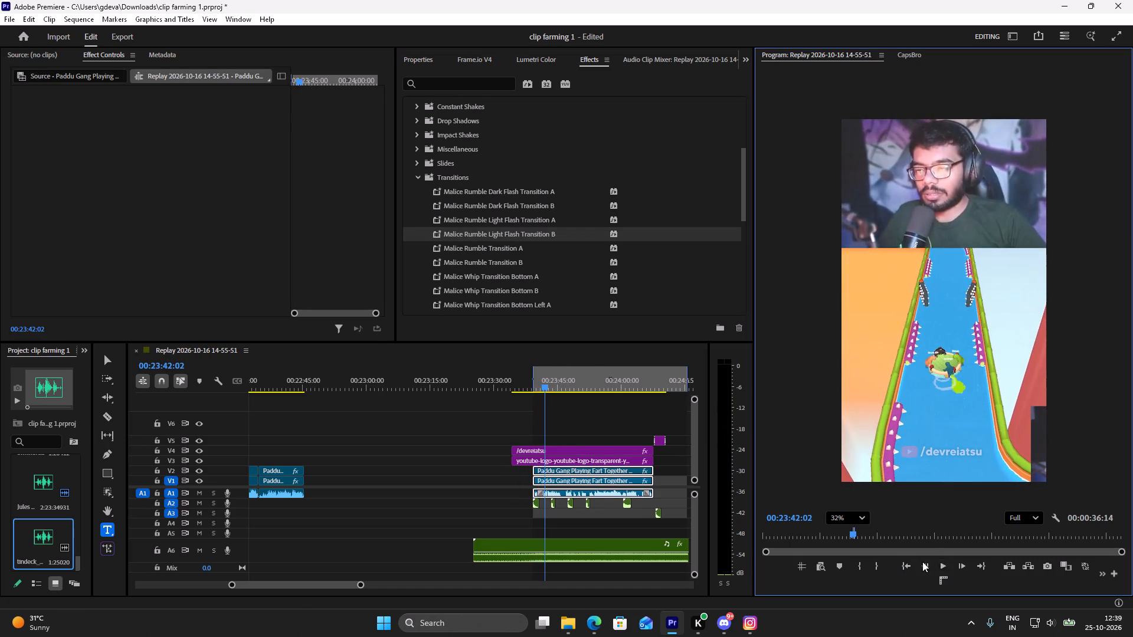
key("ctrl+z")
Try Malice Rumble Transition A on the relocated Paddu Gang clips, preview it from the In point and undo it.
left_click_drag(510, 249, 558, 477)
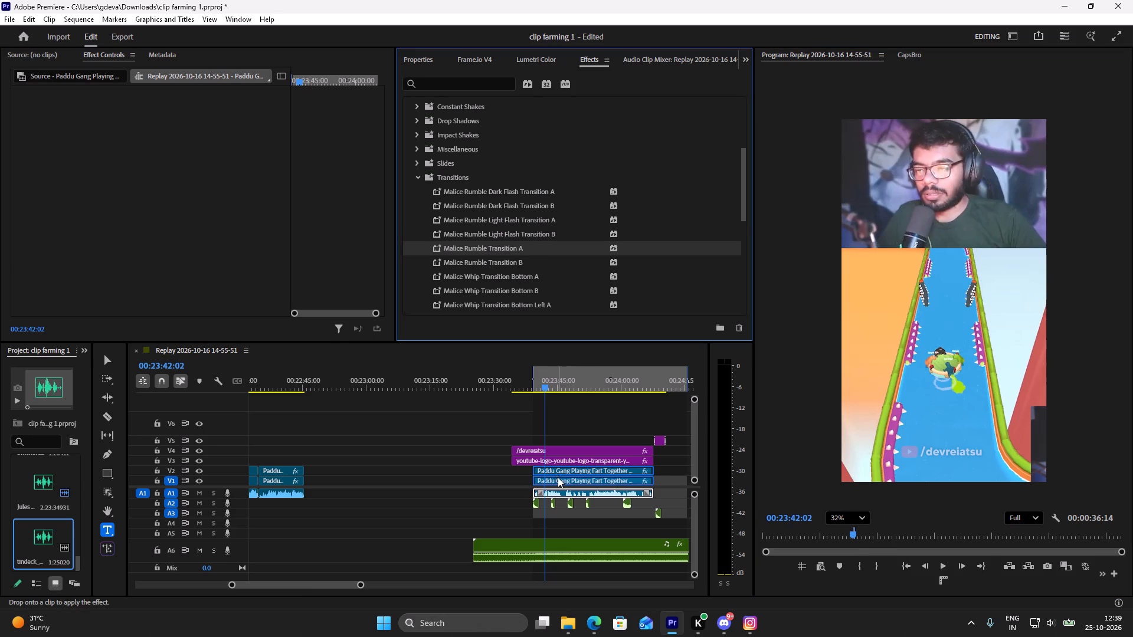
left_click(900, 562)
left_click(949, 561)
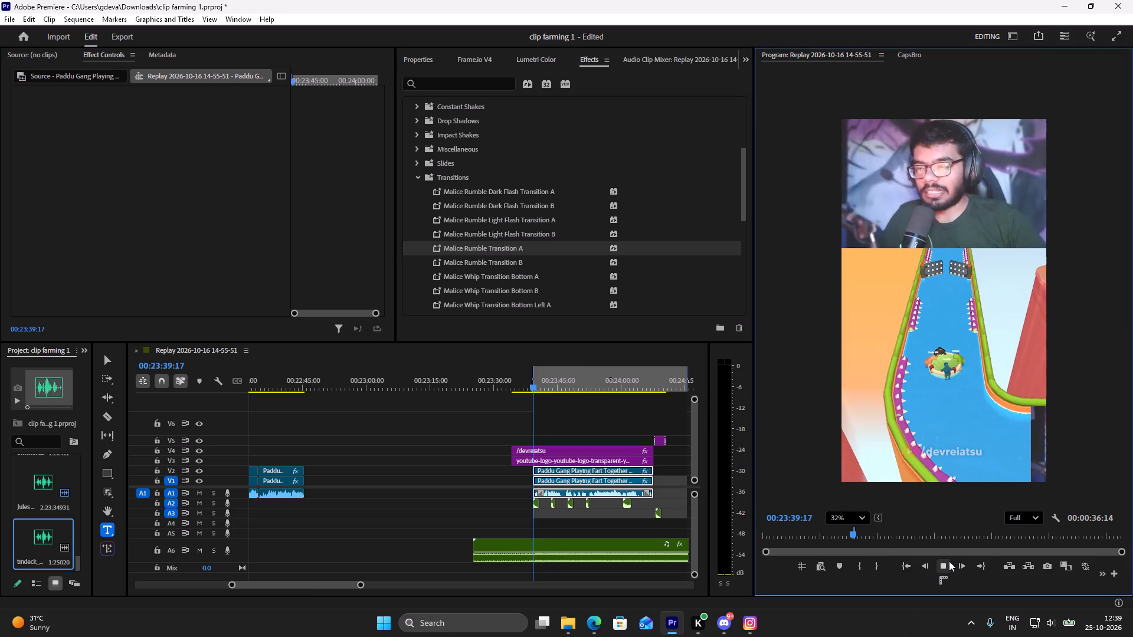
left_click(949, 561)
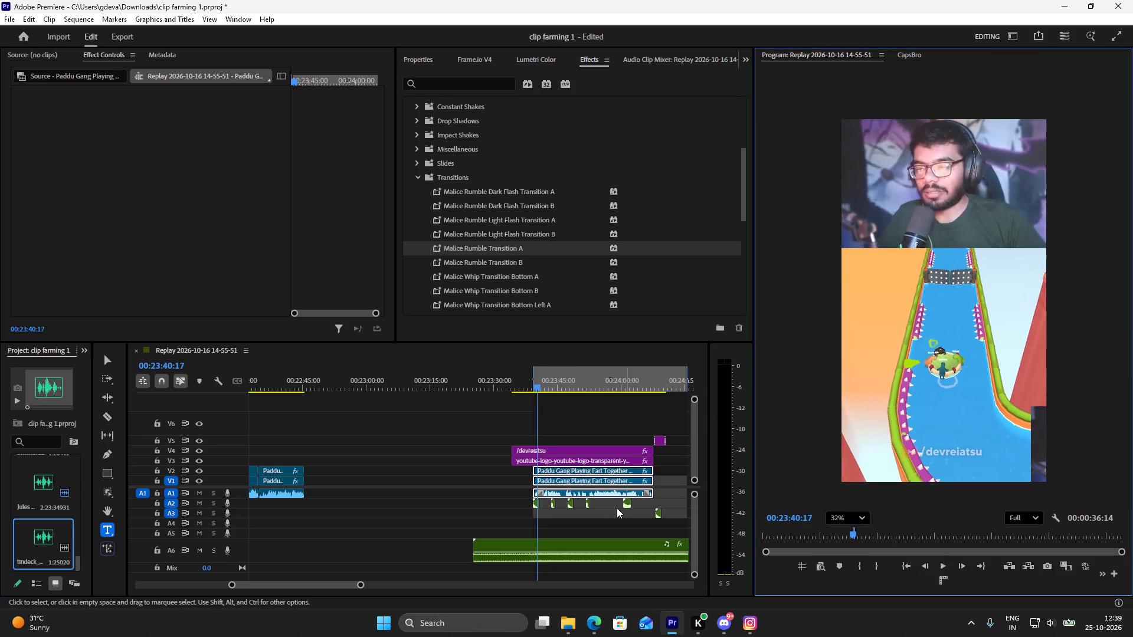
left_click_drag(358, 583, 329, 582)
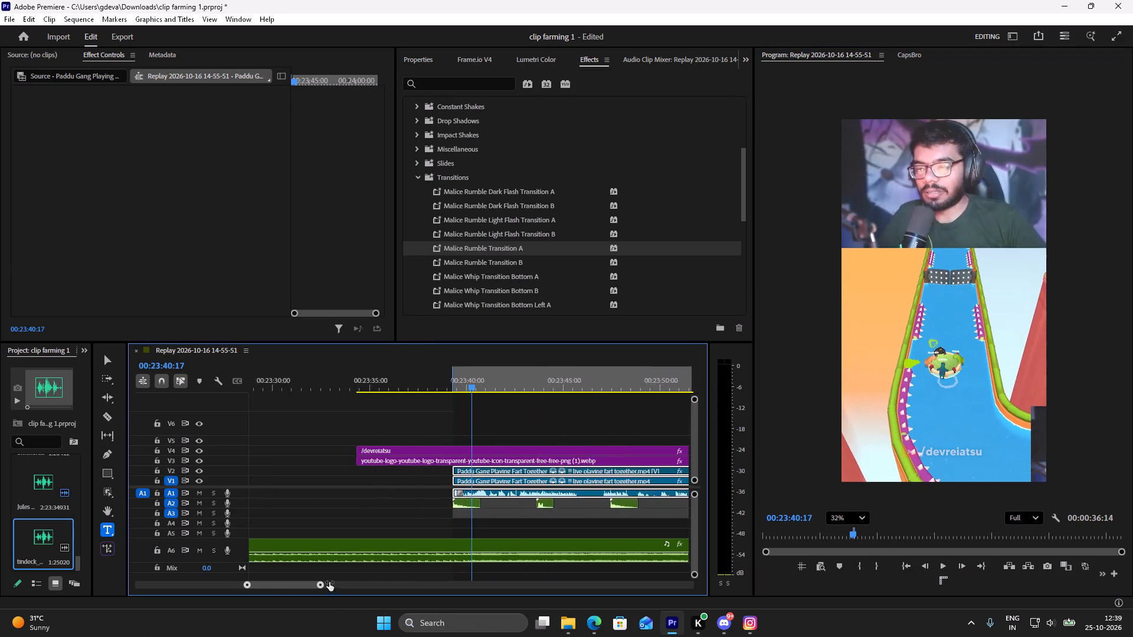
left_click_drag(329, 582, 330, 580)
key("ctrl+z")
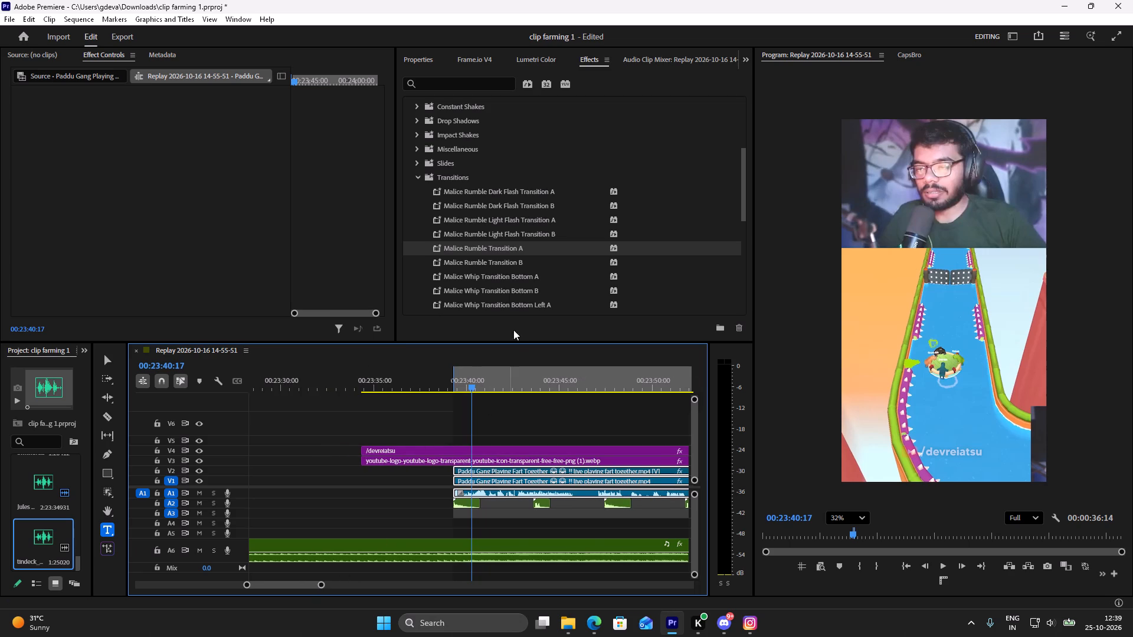
Apply Malice Rumble Transition B to the relocated Paddu Gang clips and play the segment from its In point.
left_click_drag(513, 263, 515, 477)
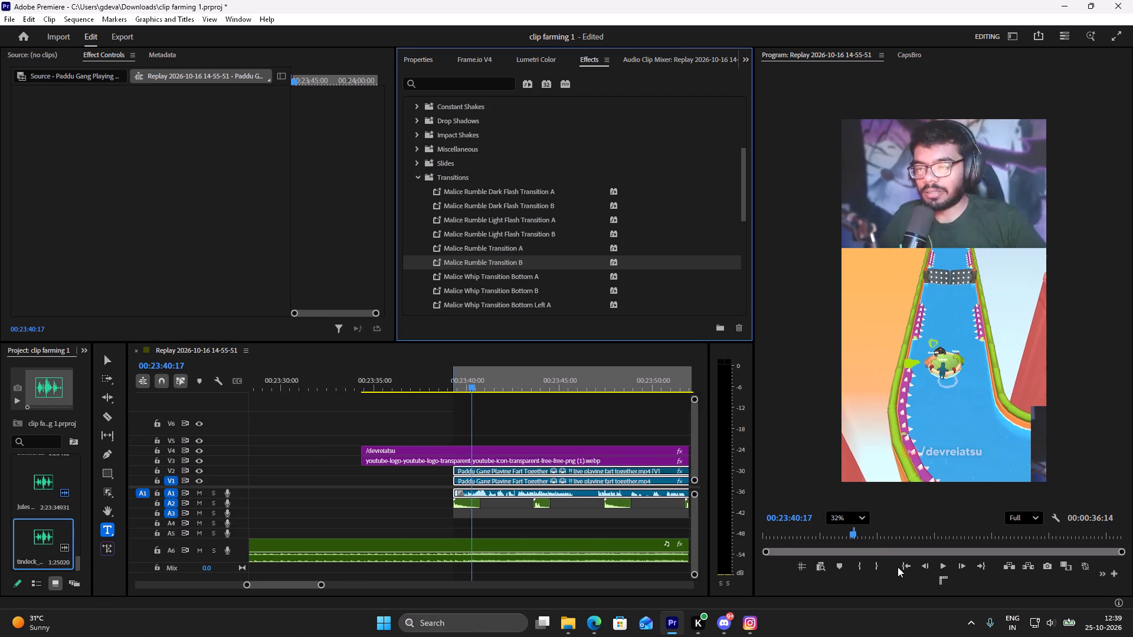
left_click(905, 566)
left_click(944, 562)
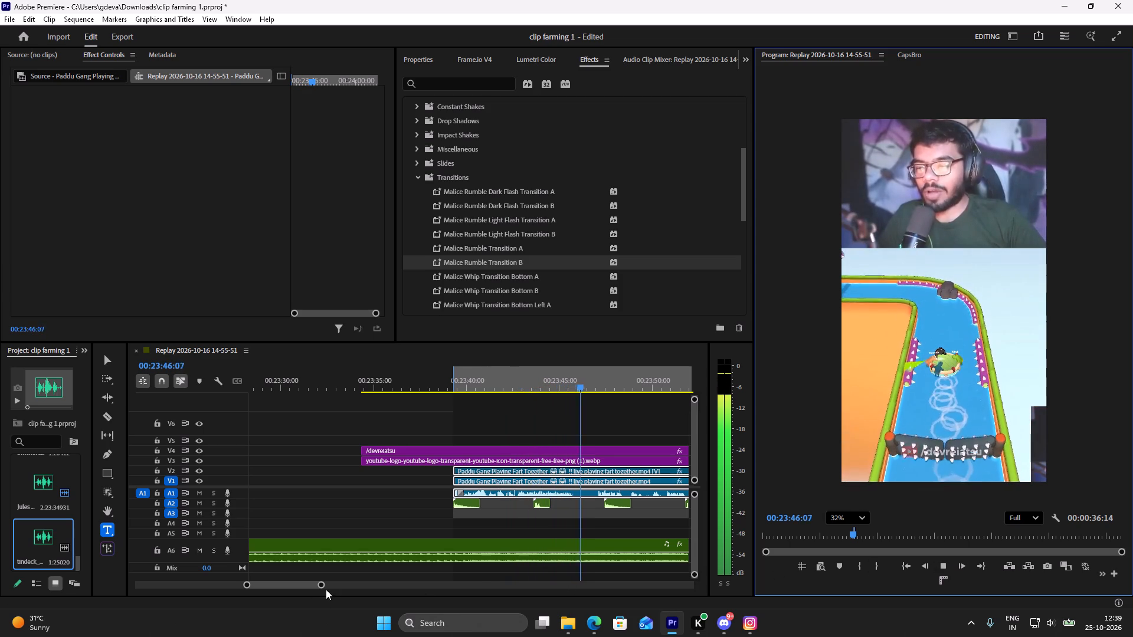
Move awkward-moment.mp3 on A2 later to start at about 00:23:50, parking the following sound effect further along on A3.
key("space")
scroll(513, 526, "down", 4)
key("space")
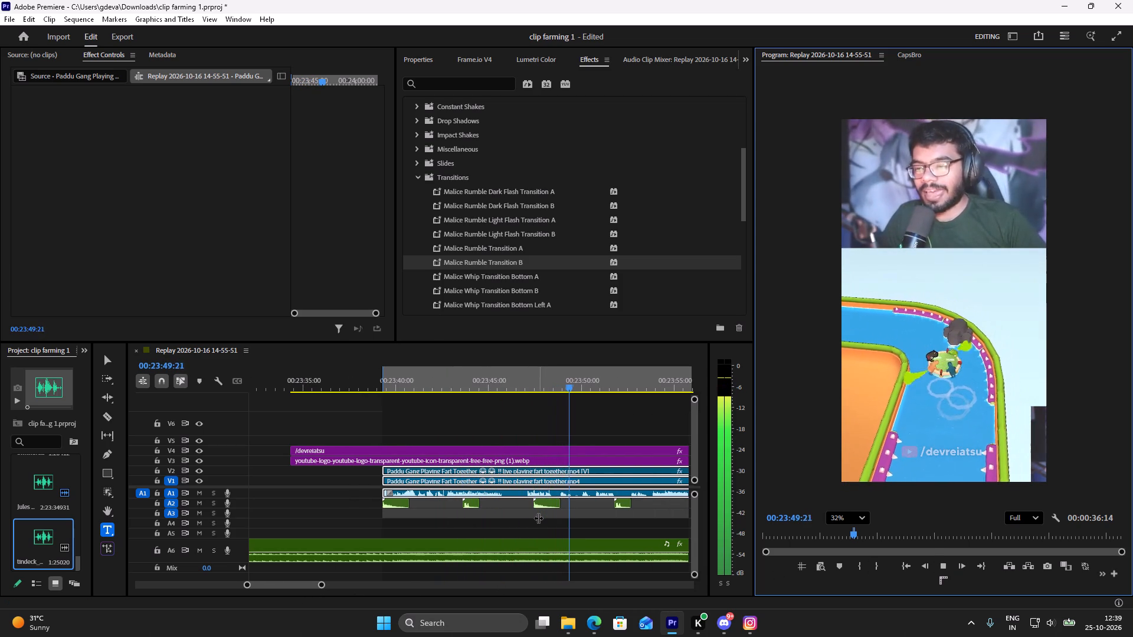
key("space")
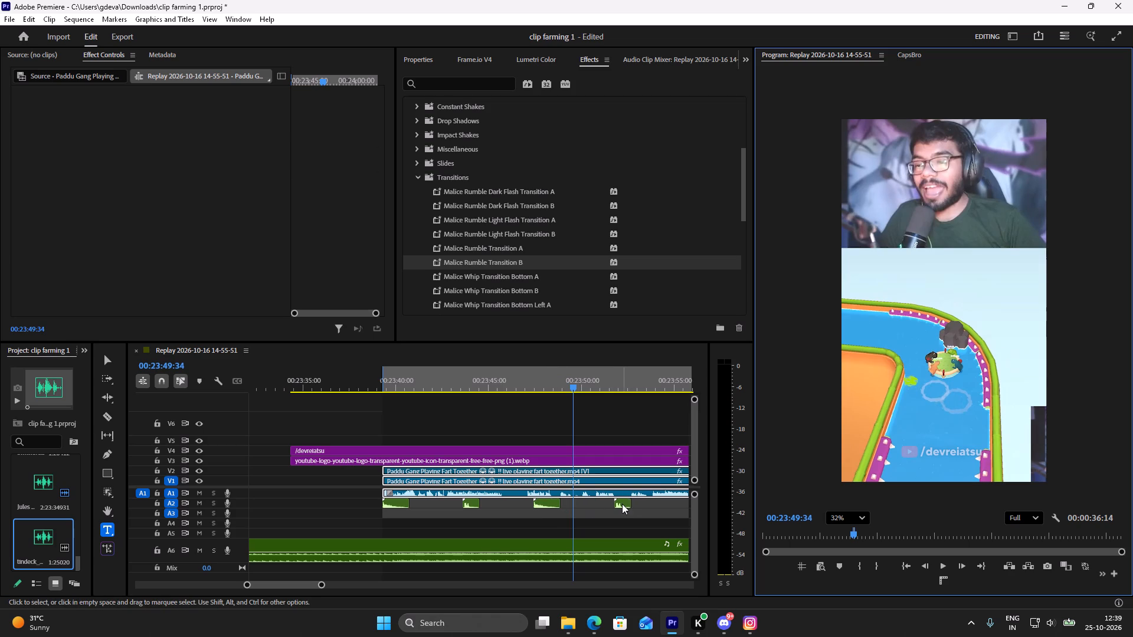
left_click_drag(622, 504, 669, 509)
left_click_drag(545, 504, 610, 508)
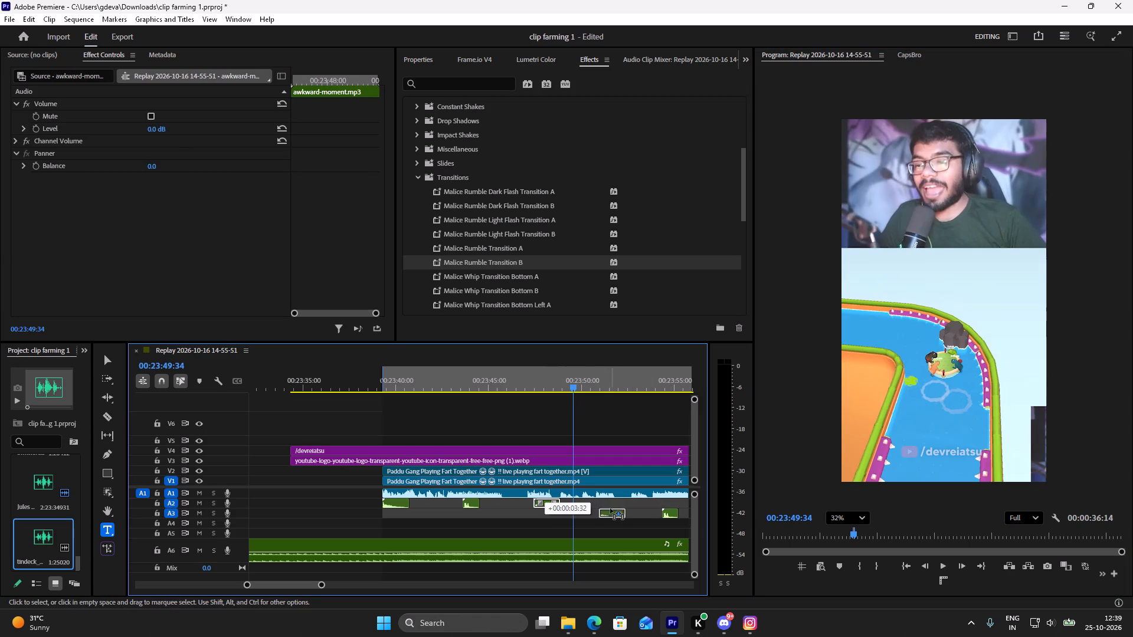
left_click_drag(610, 508, 594, 504)
key("space")
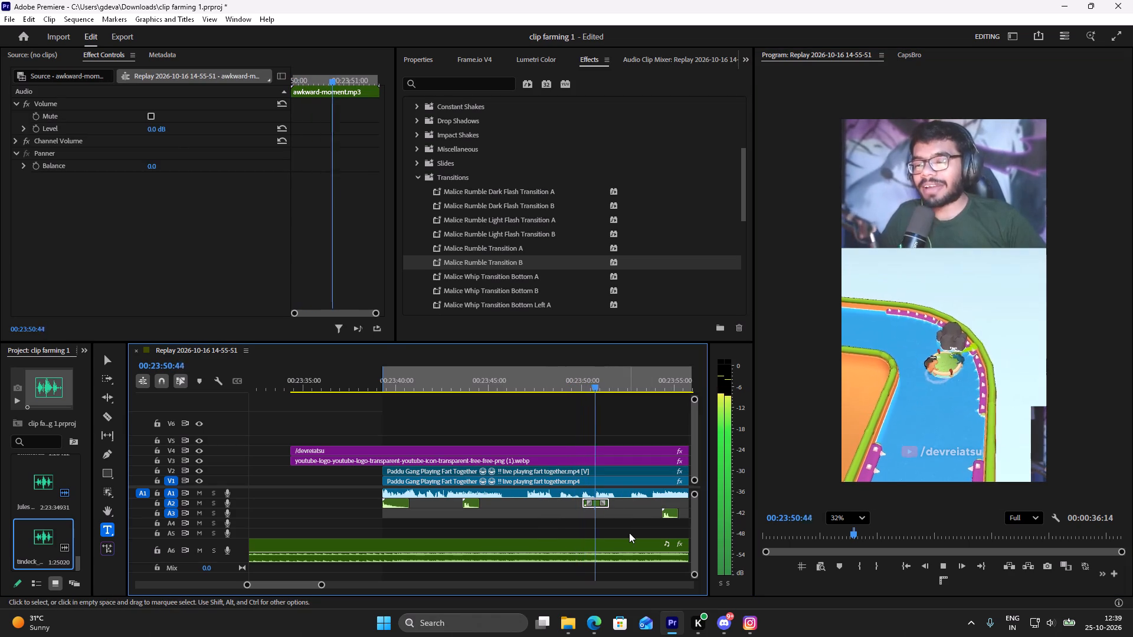
Move Breast Twitch.mp3 from A3 back to A2, starting at about 00:23:53.
scroll(608, 539, "down", 8)
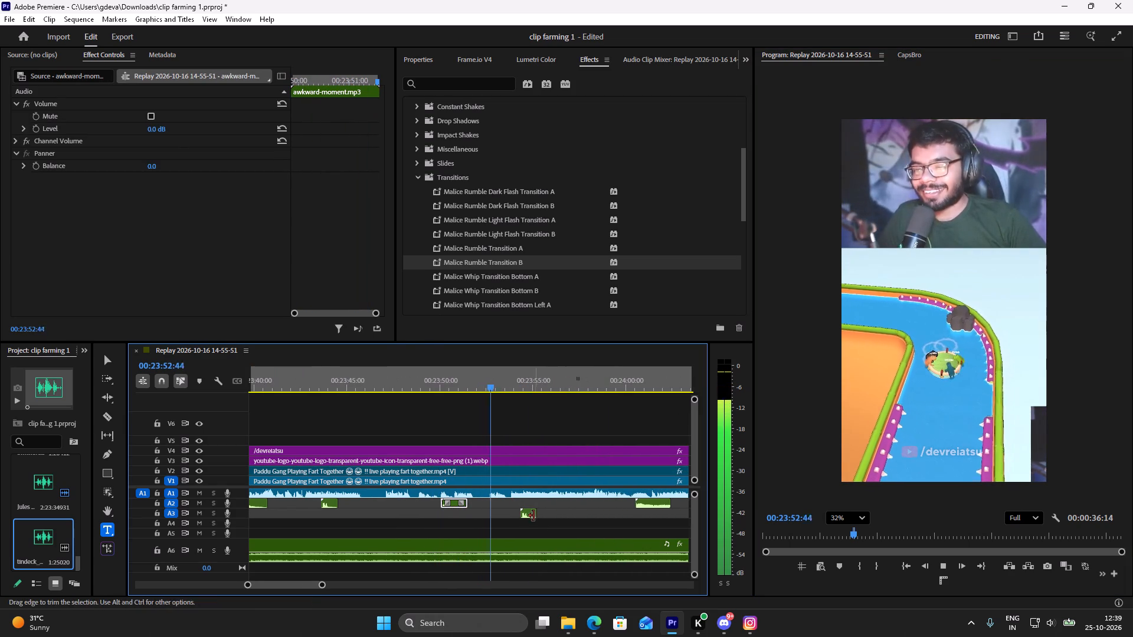
left_click_drag(531, 513, 518, 505)
Move spongebob-fail (1).mp3 later on A2 to start at about 00:24:05.
scroll(602, 524, "down", 4)
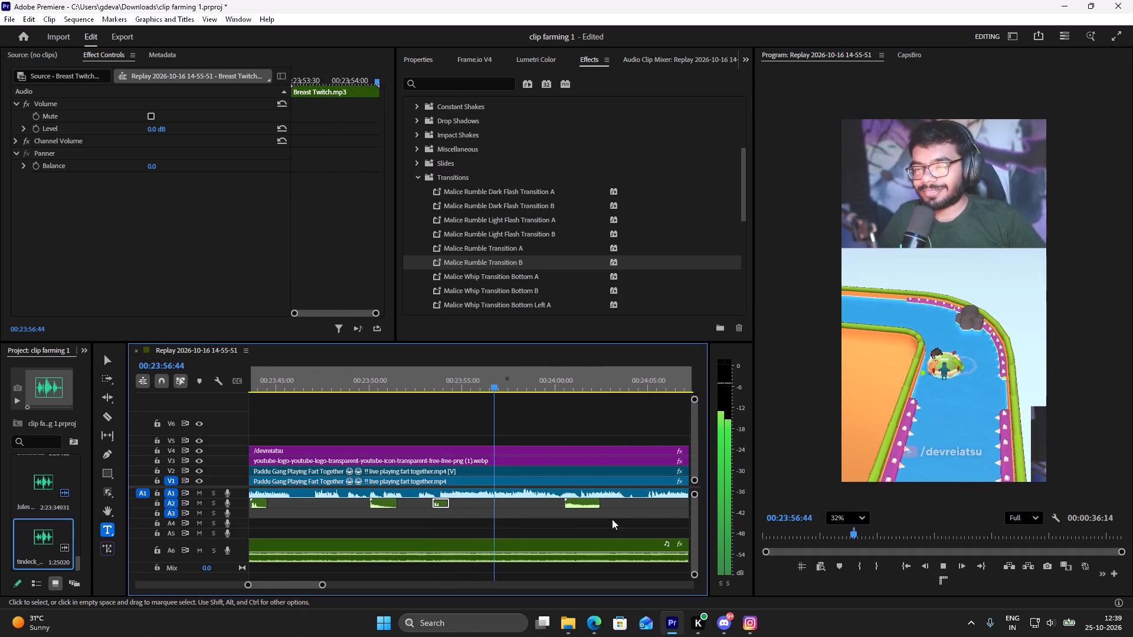
left_click_drag(584, 504, 664, 508)
Move the sound effect below the Subscribe graphic from A3 to A2 at about 00:24:01, and replay that moment.
scroll(585, 513, "down", 6)
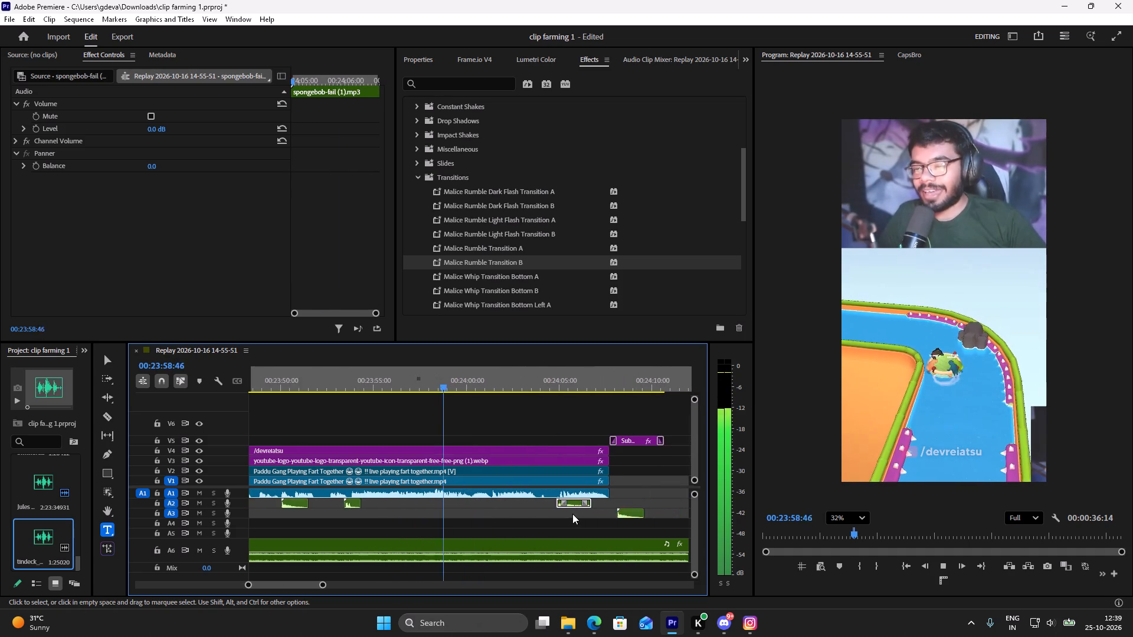
scroll(572, 514, "down", 3)
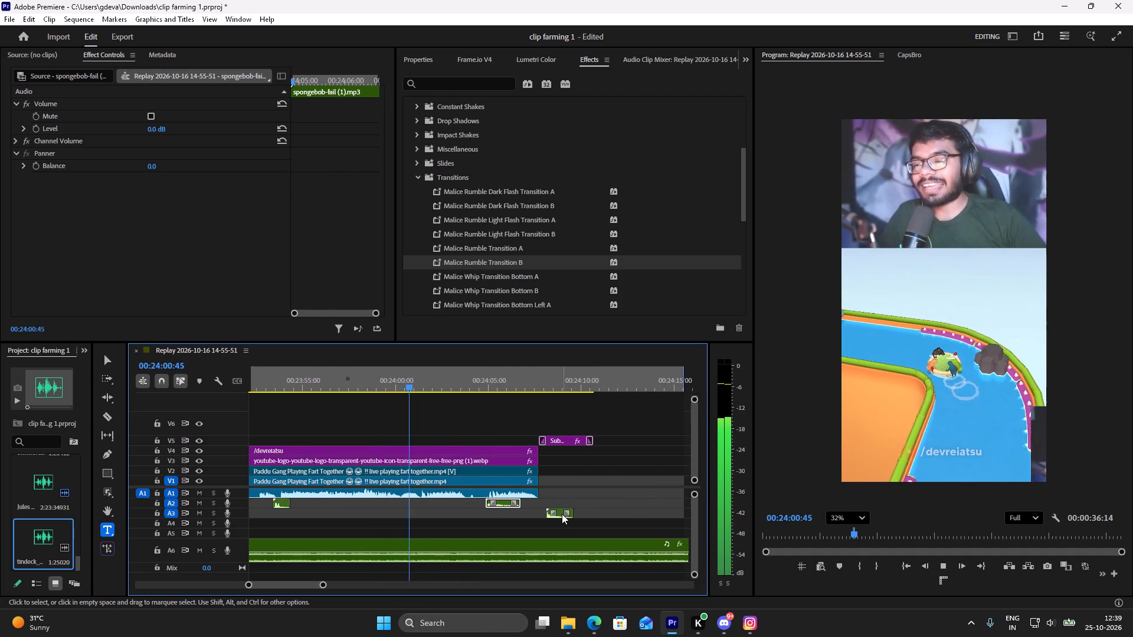
left_click_drag(562, 514, 431, 504)
left_click(432, 504)
left_click_drag(434, 399, 427, 396)
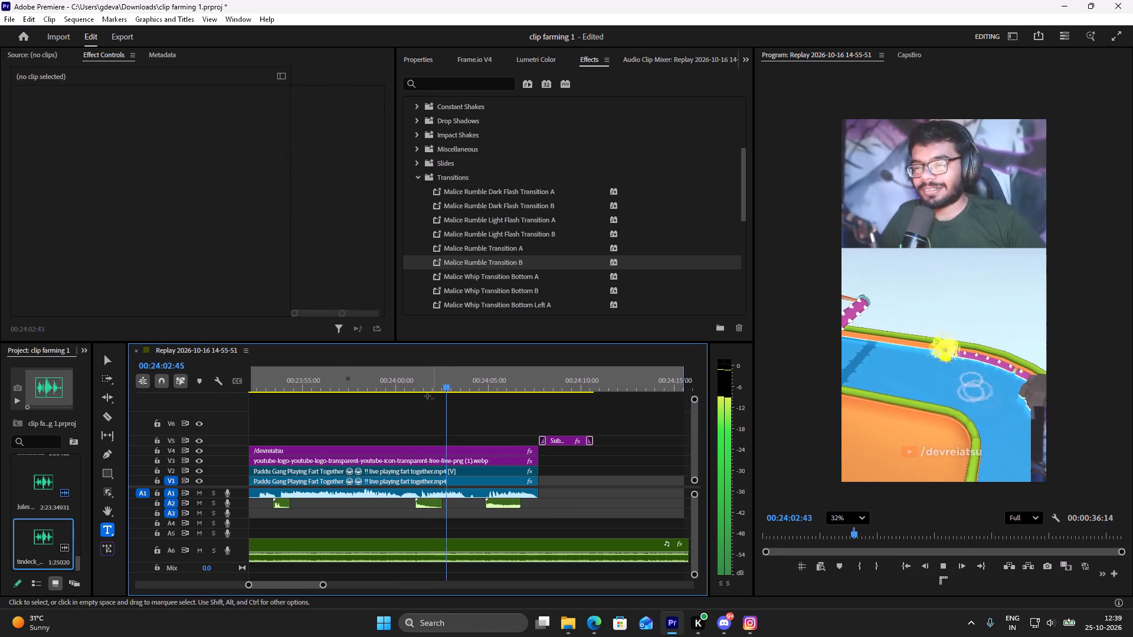
left_click_drag(427, 396, 420, 392)
left_click_drag(415, 375, 398, 375)
key("space")
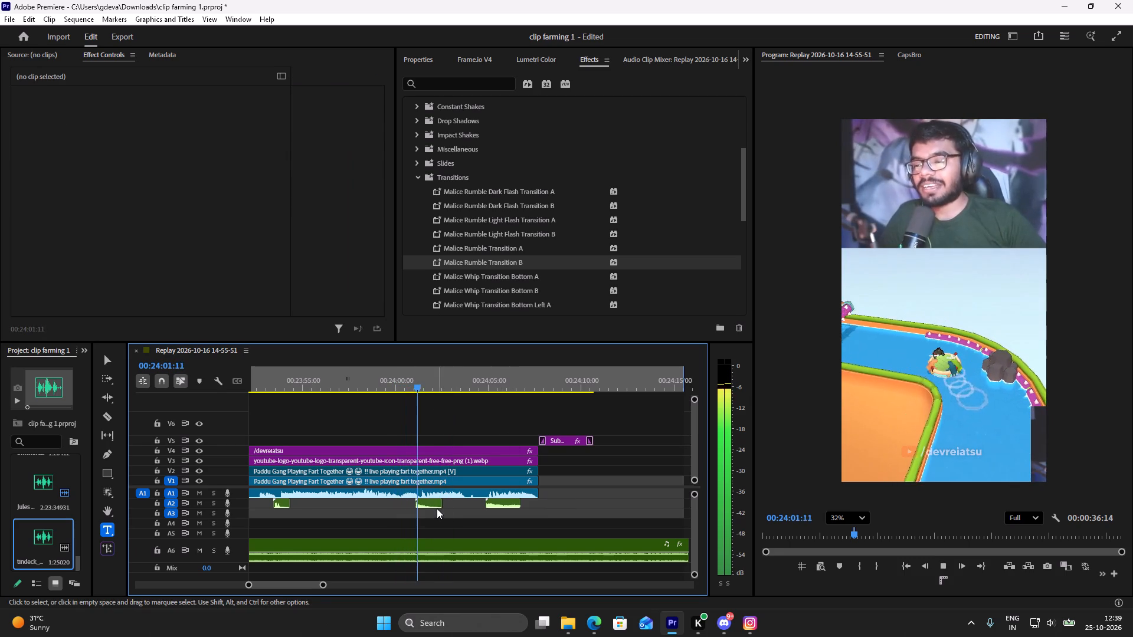
Move spongebob-fail (1).mp3 on A2 to start where the gameplay segment ends, beneath the Subscribe graphic.
left_click_drag(504, 504, 555, 505)
scroll(545, 530, "down", 1)
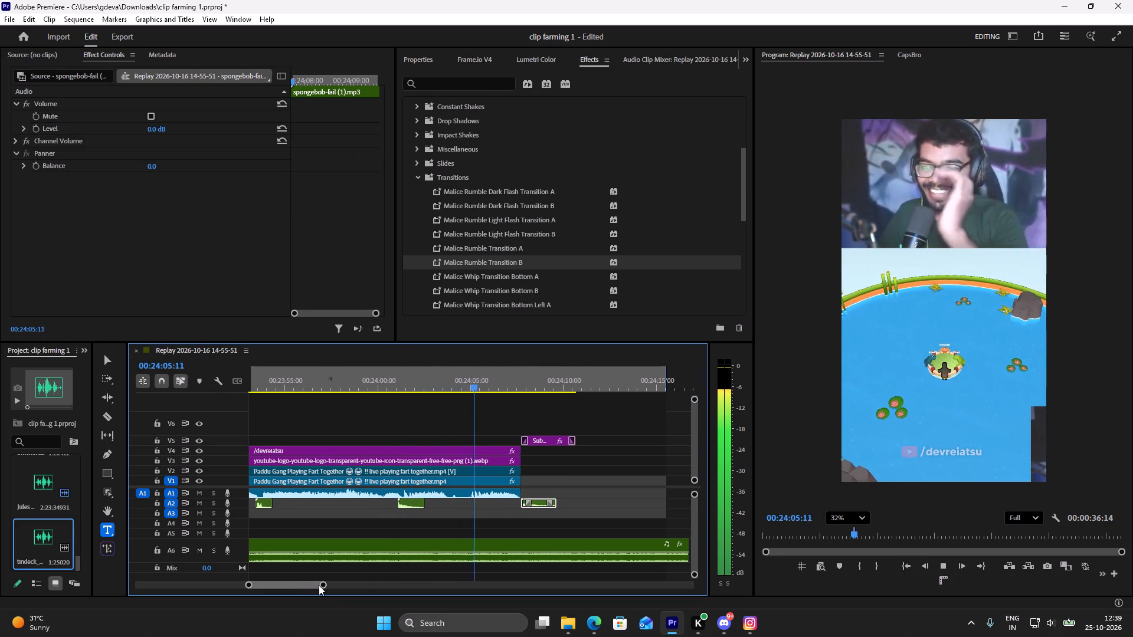
Play through to the Subscribe ending and pull the sequence Out point back to the end of spongebob-fail (1).mp3.
left_click_drag(319, 585, 329, 586)
left_click_drag(322, 581, 336, 586)
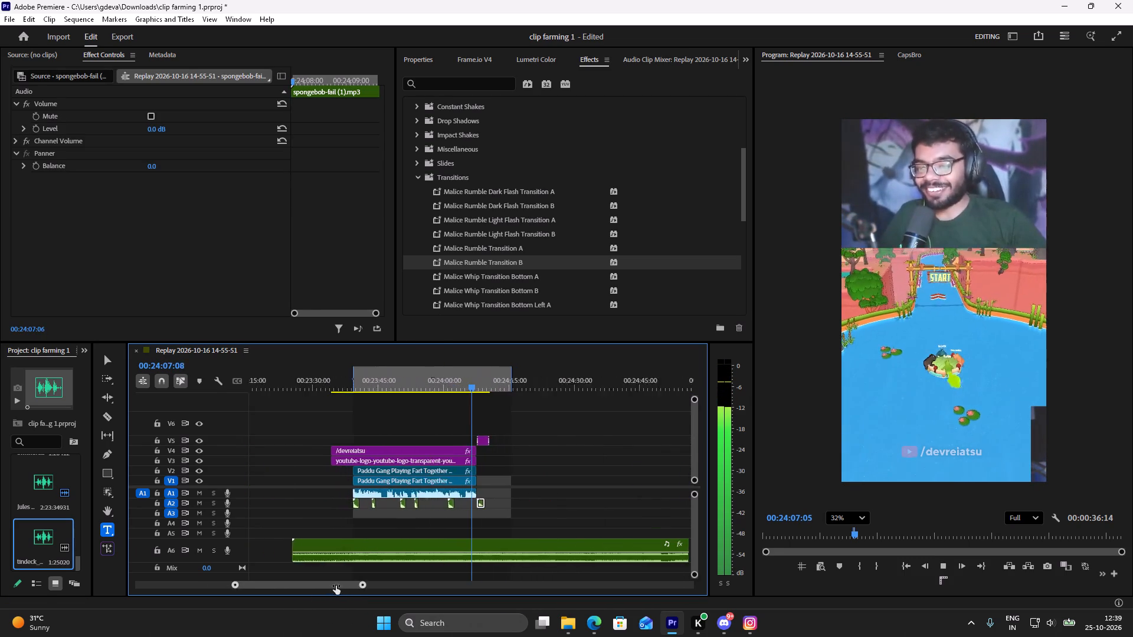
left_click_drag(336, 586, 333, 582)
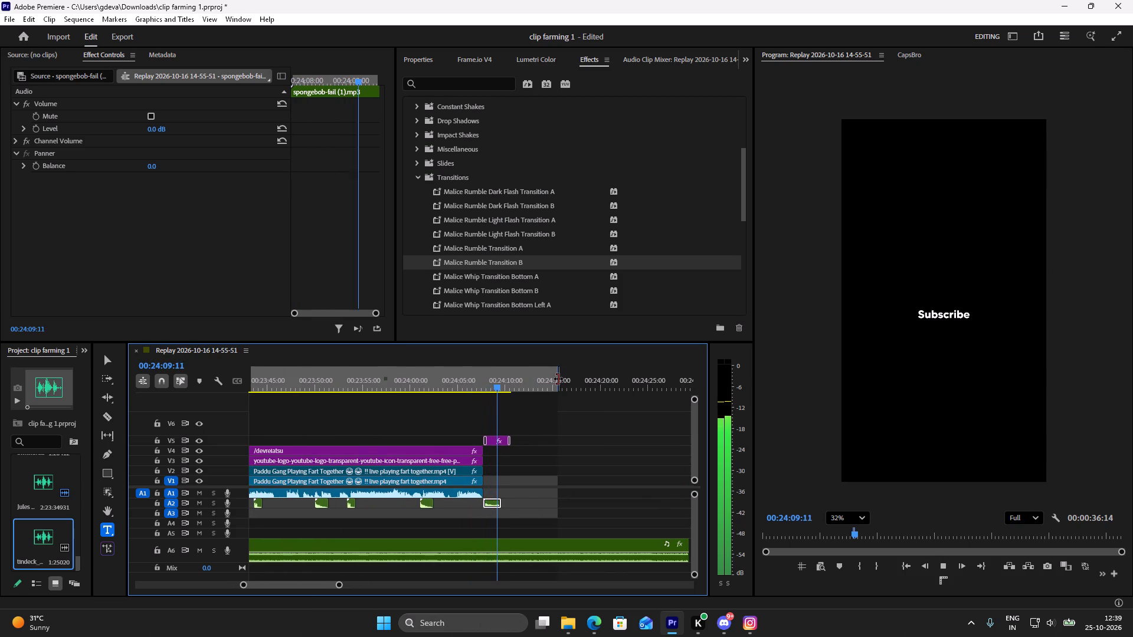
key("space")
left_click_drag(558, 379, 504, 380)
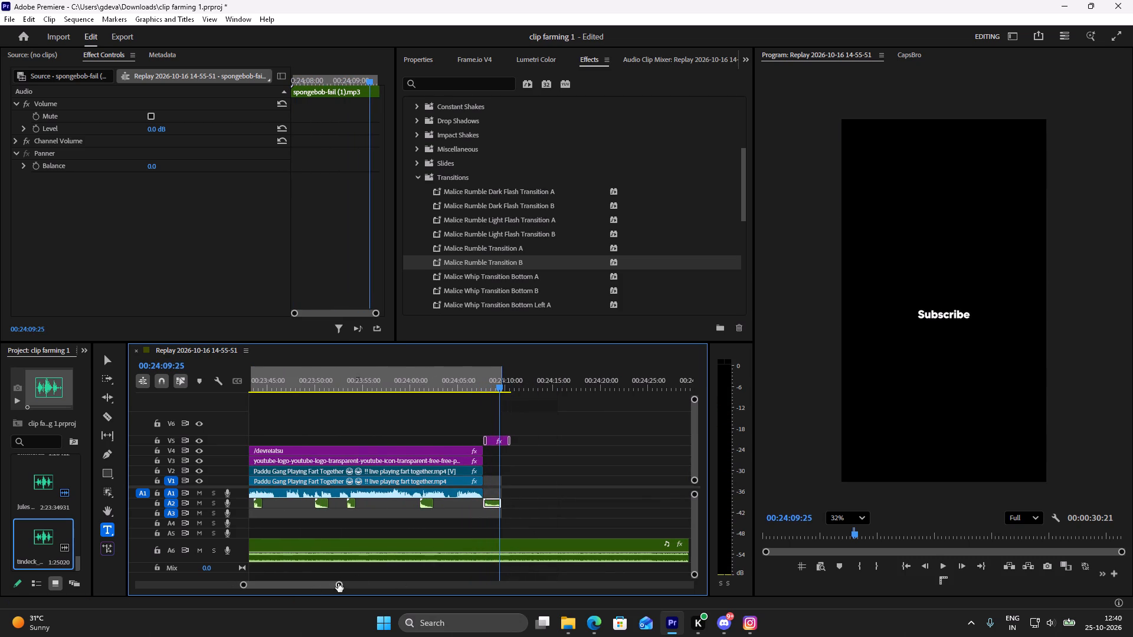
Play the marked sequence range from its In point through to the Subscribe ending.
left_click_drag(341, 584, 375, 566)
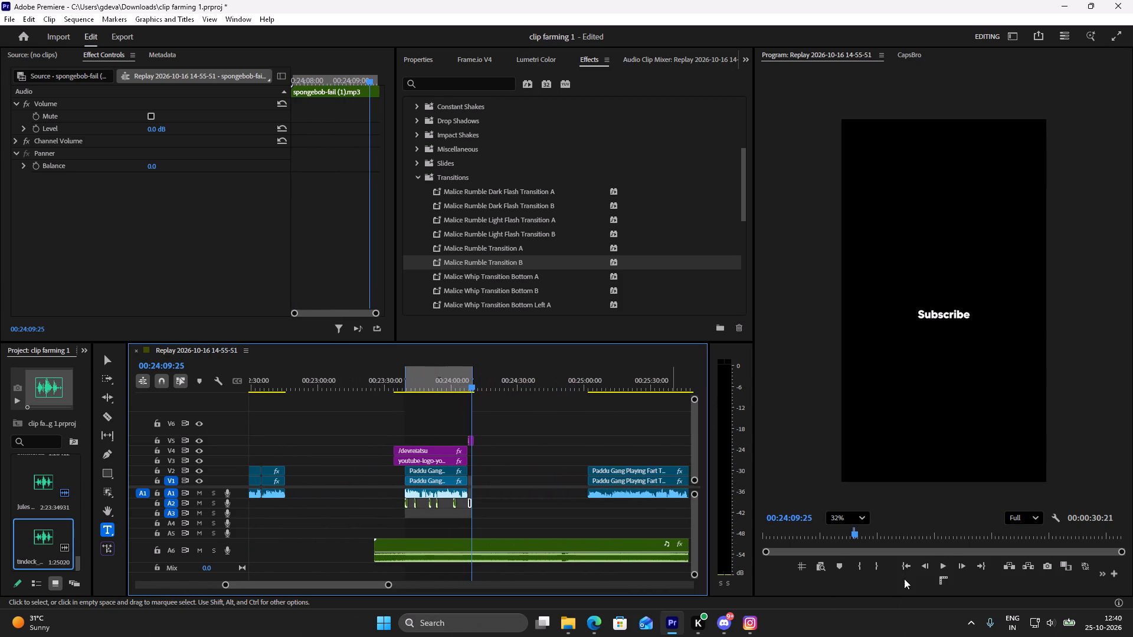
left_click(907, 563)
left_click(942, 564)
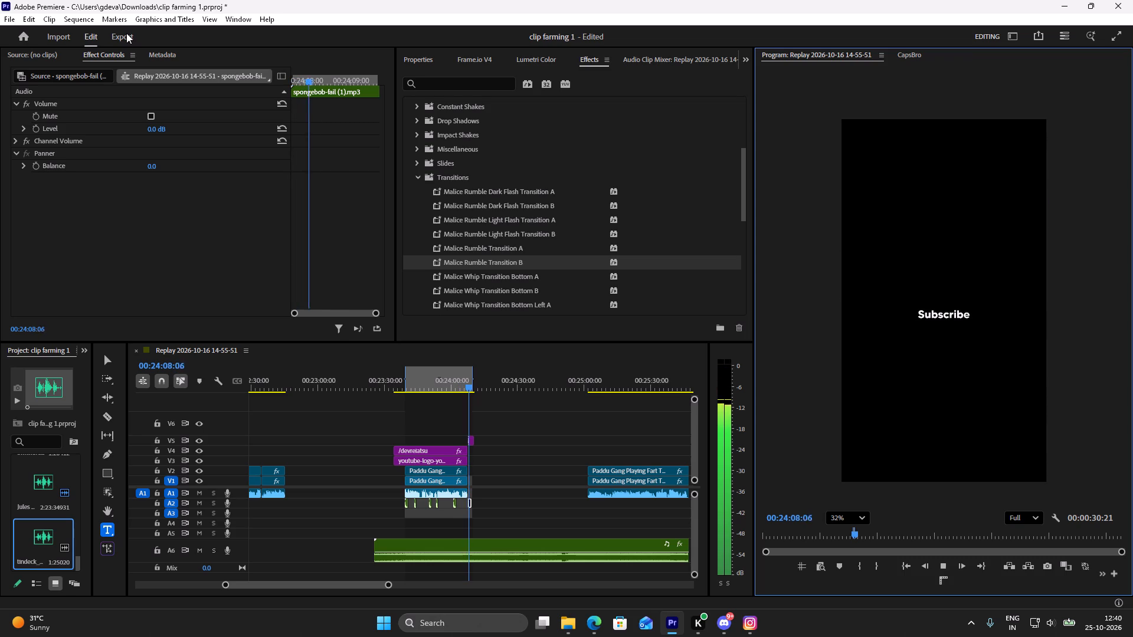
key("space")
Export the marked In-to-Out range of the sequence with the current export settings.
left_click(126, 33)
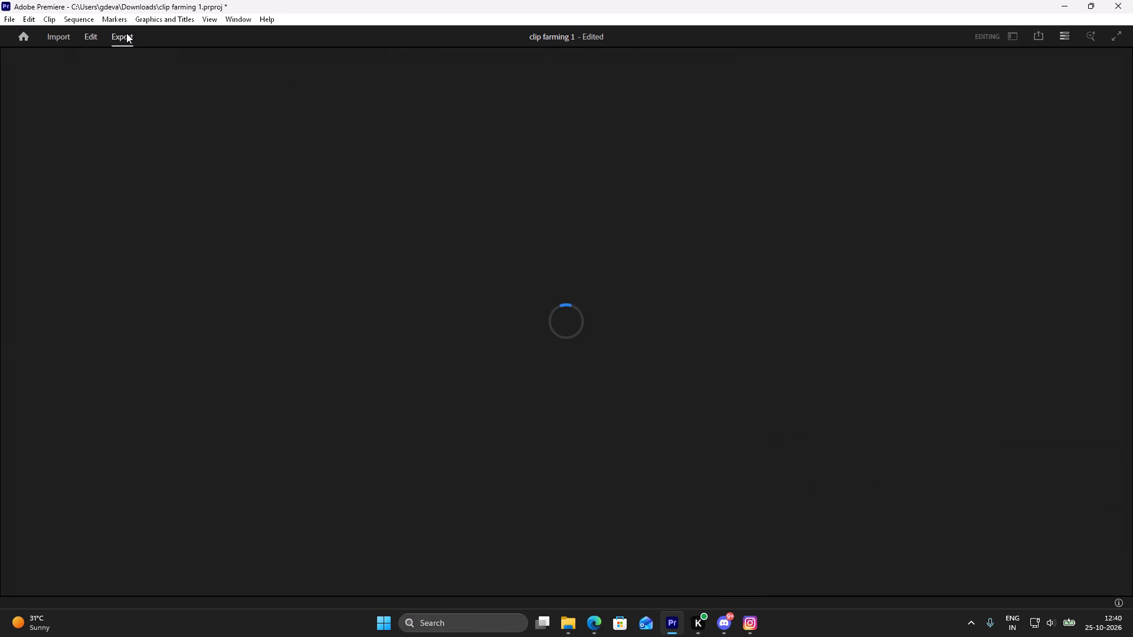
left_click(1102, 579)
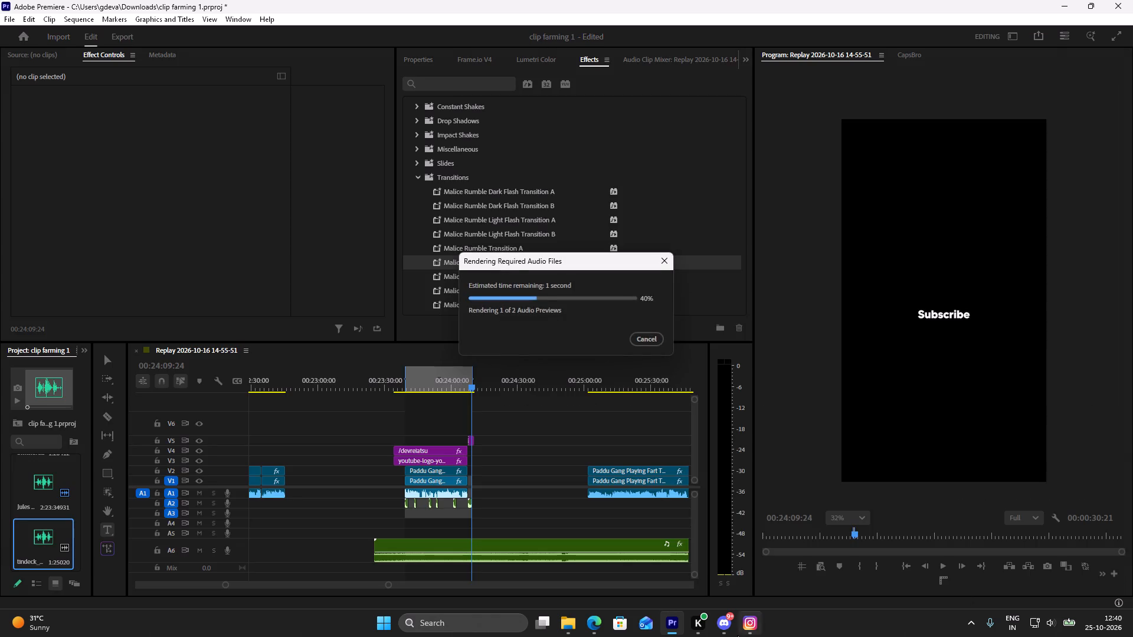
left_click(737, 623)
left_click(644, 329)
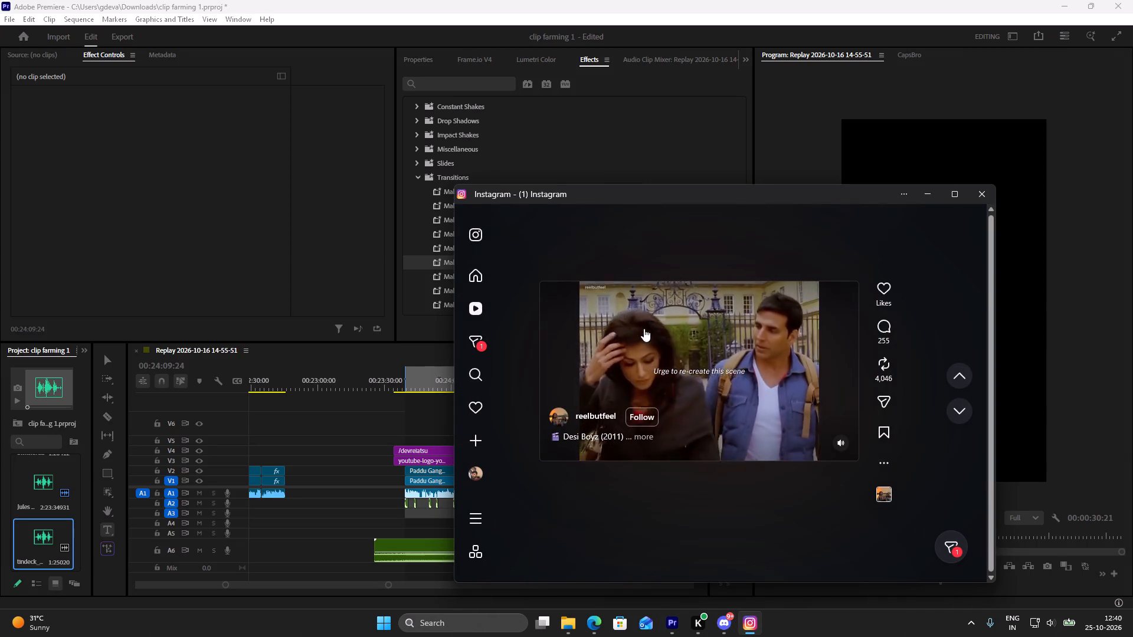
left_click(951, 544)
left_click(824, 308)
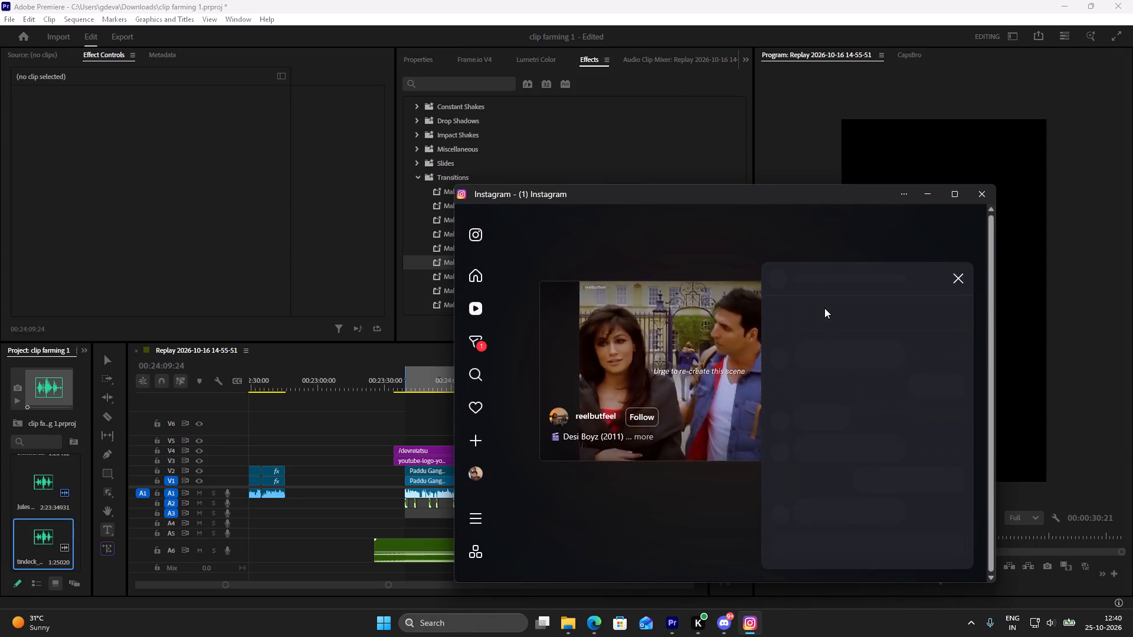
left_click(668, 352)
left_click(897, 434)
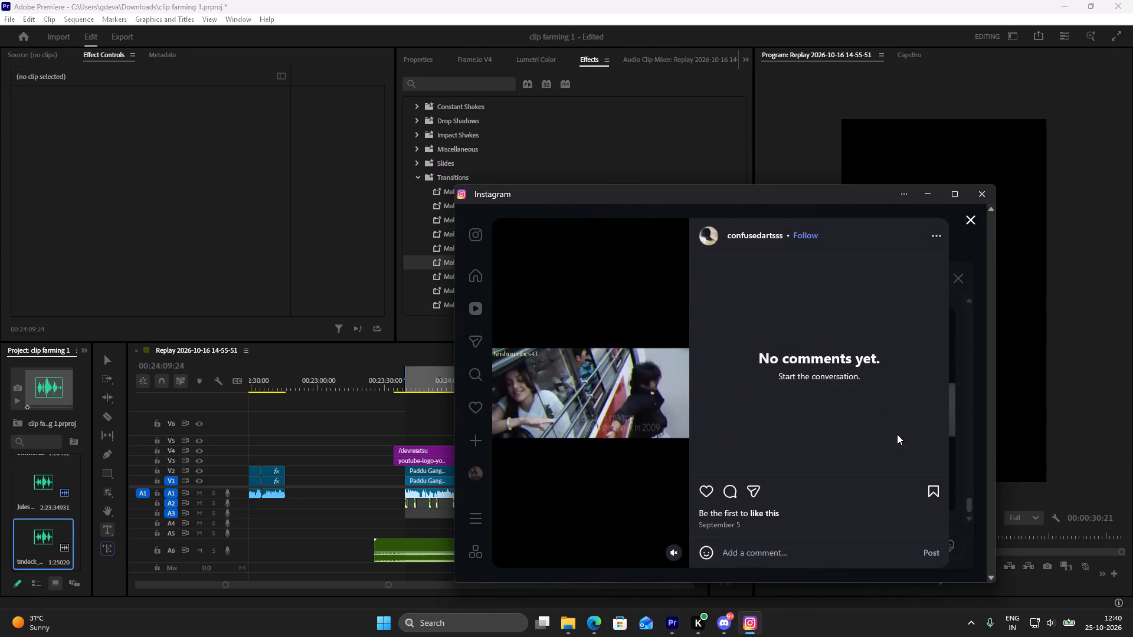
left_click(960, 338)
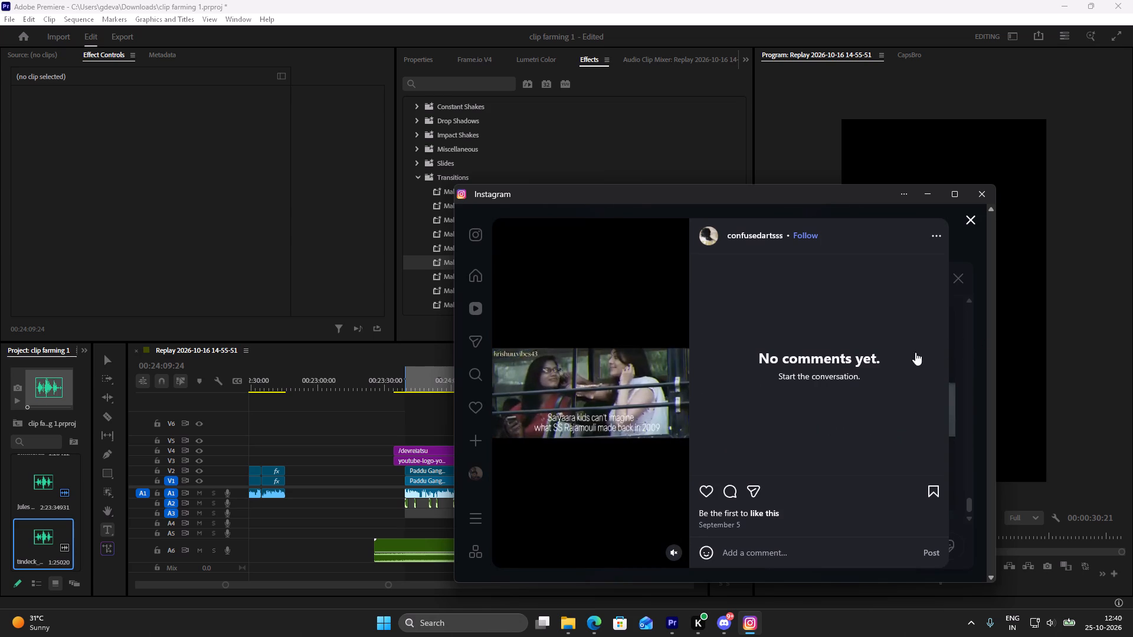
left_click(632, 406)
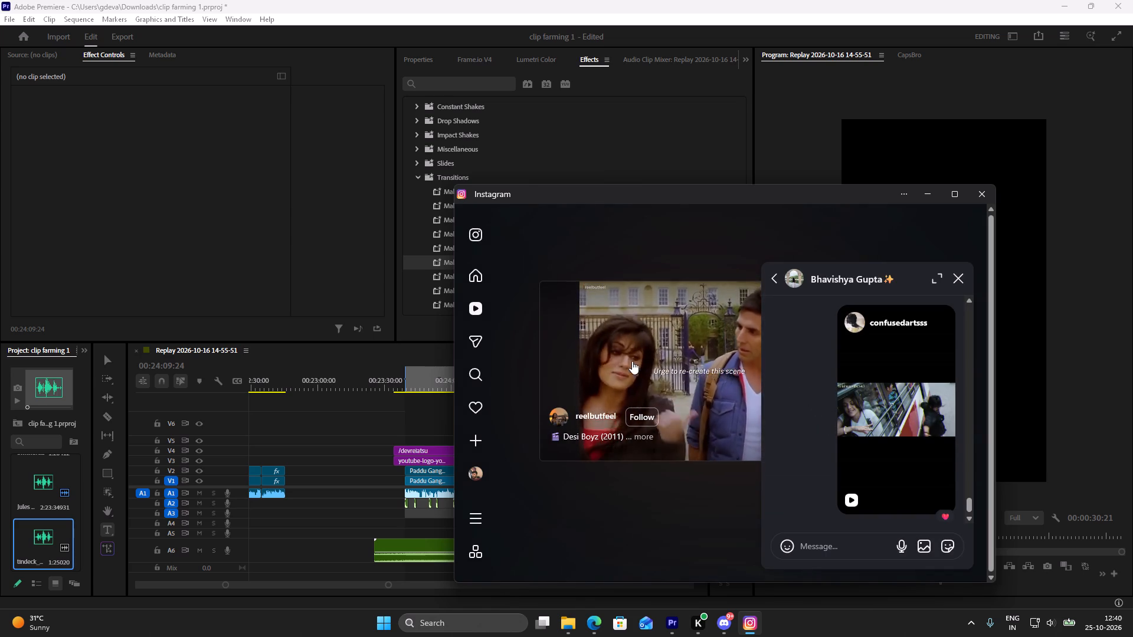
In Edge, go to YouTube from the channel dashboard, search for desi boyz and open the Eros Universe Comedy full movie.
left_click(592, 629)
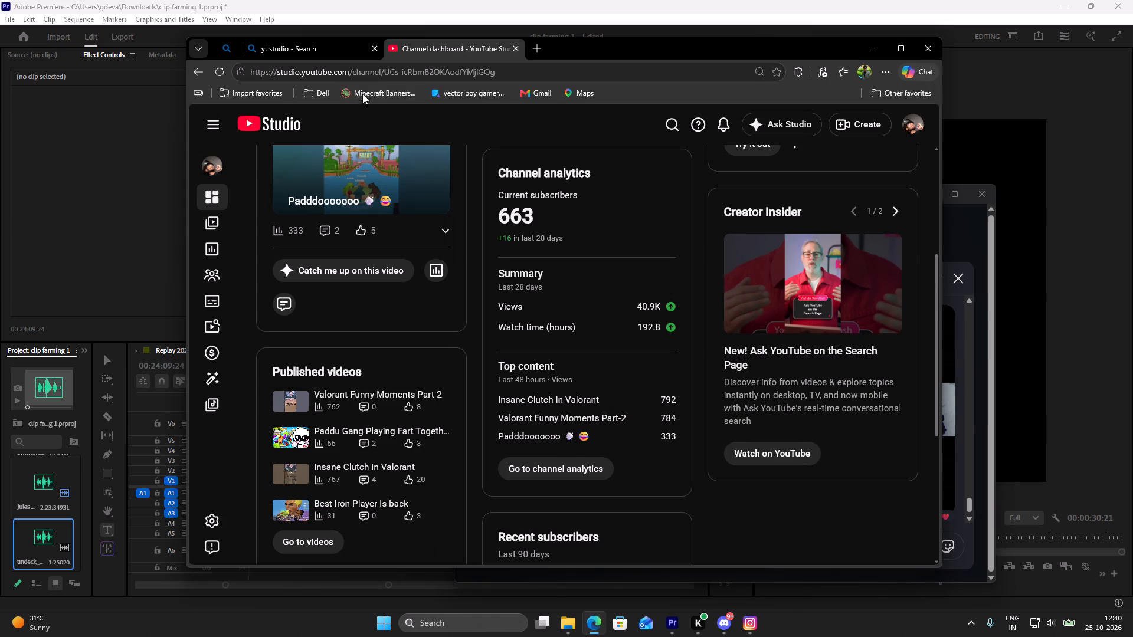
left_click(210, 166)
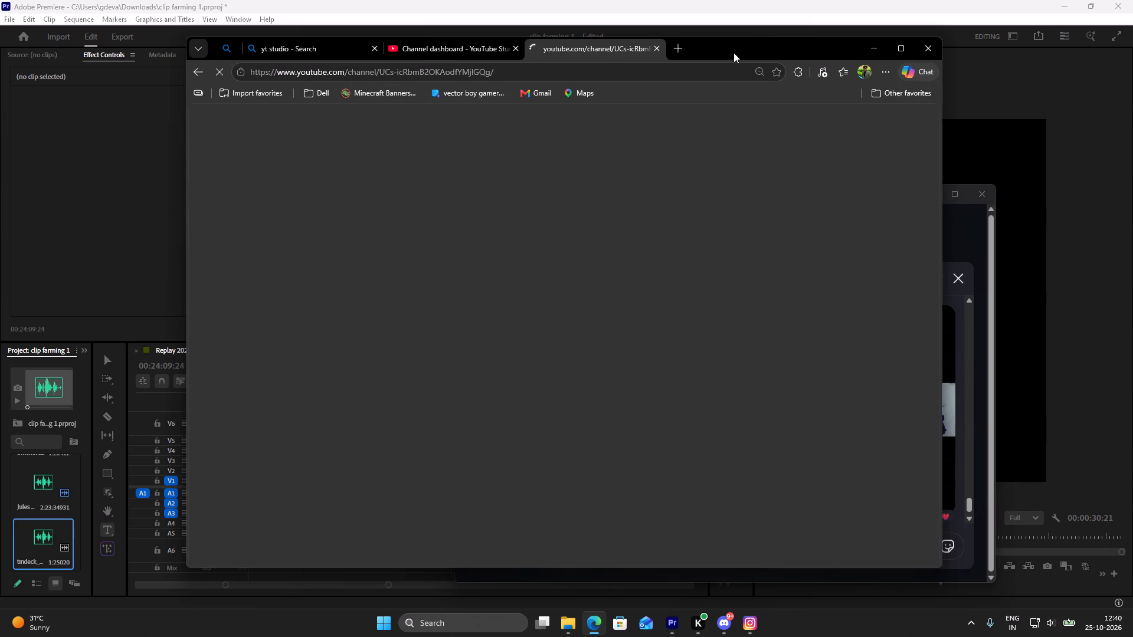
left_click_drag(733, 52, 606, 77)
left_click(415, 139)
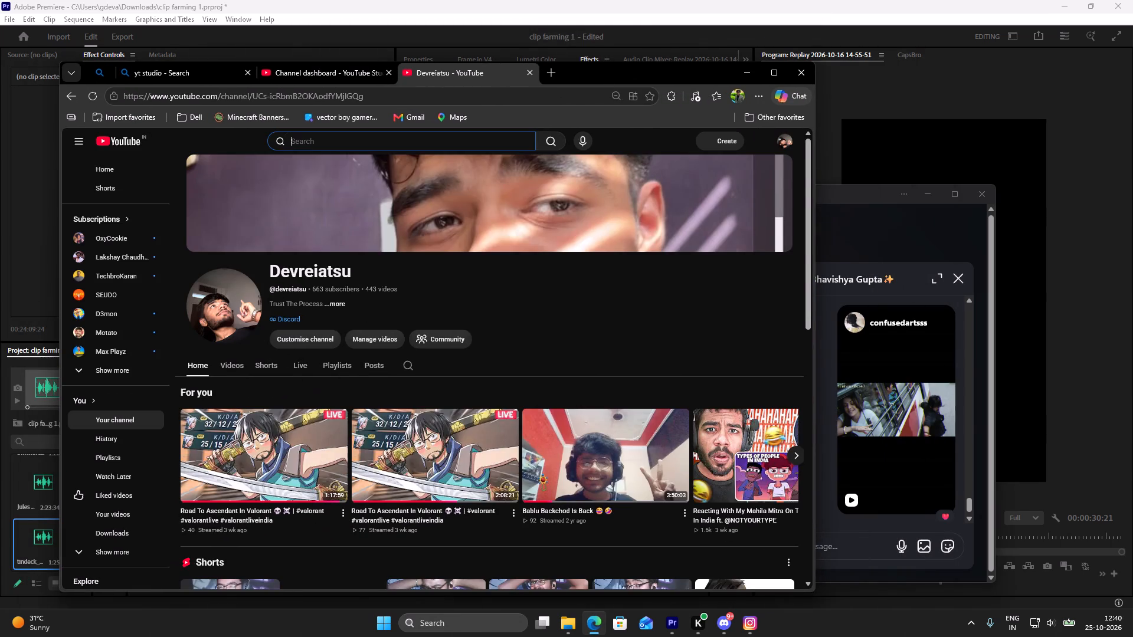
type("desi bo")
left_click(399, 176)
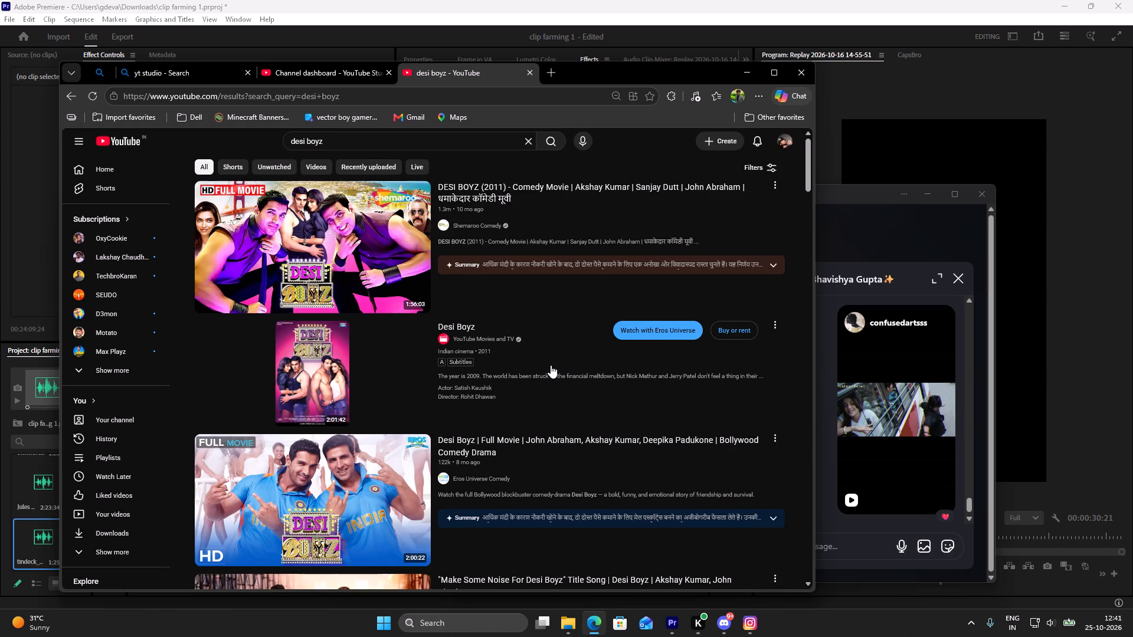
scroll(551, 365, "down", 3)
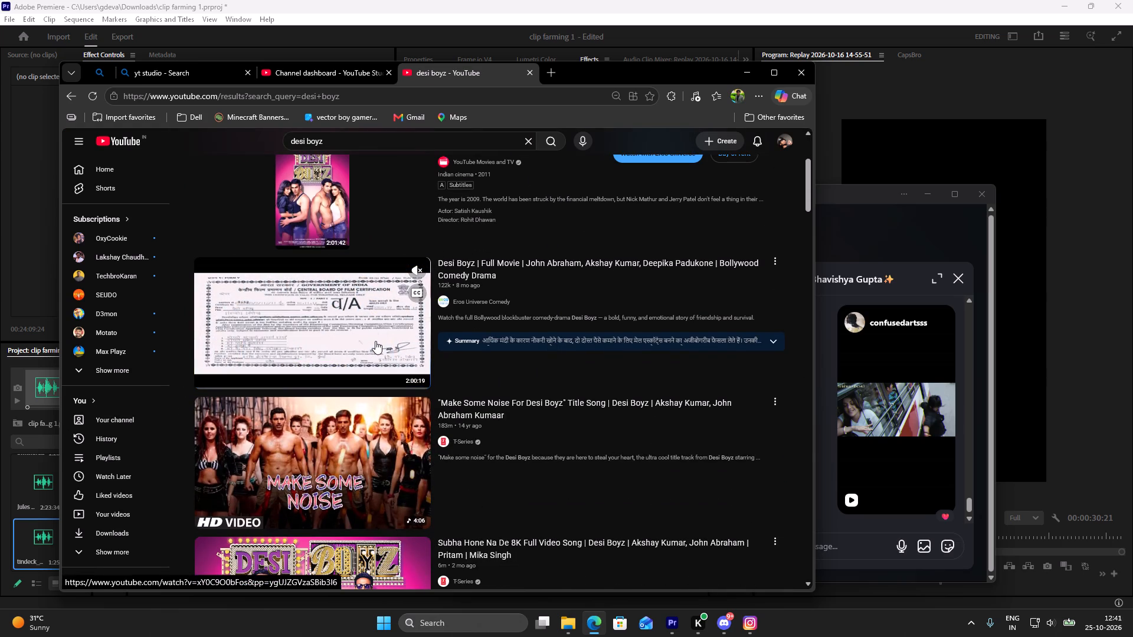
left_click(376, 340)
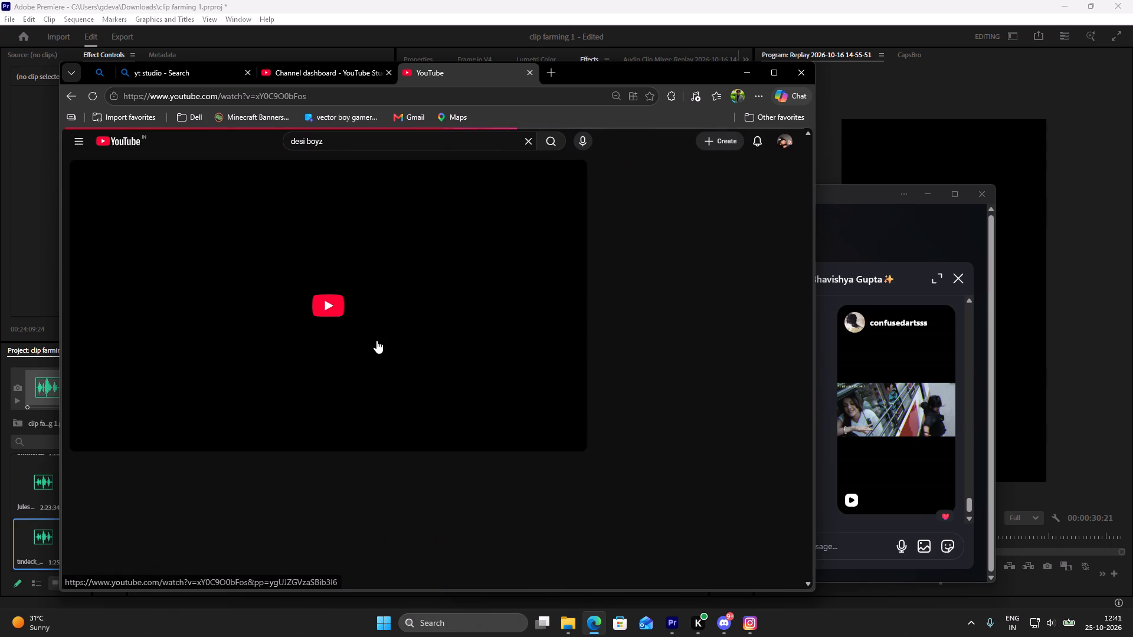
Pause the Instagram reel, maximize the browser window and switch to the suggested Eros Universe Cinema upload of Desi Boyz.
left_click_drag(602, 72, 333, 52)
left_click(671, 350)
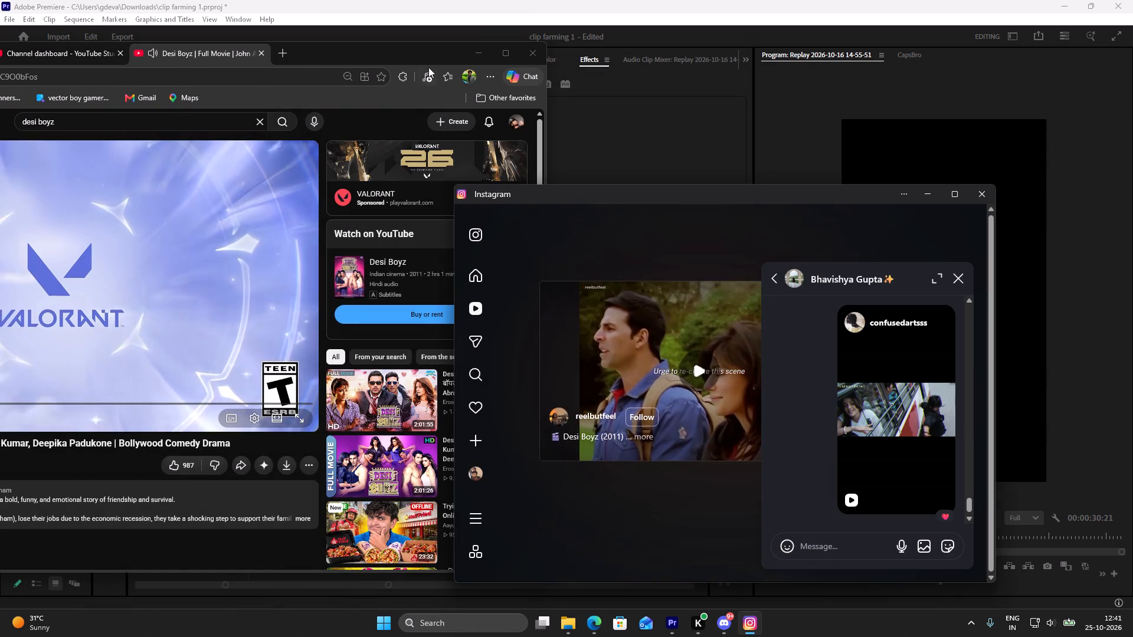
double_click(387, 59)
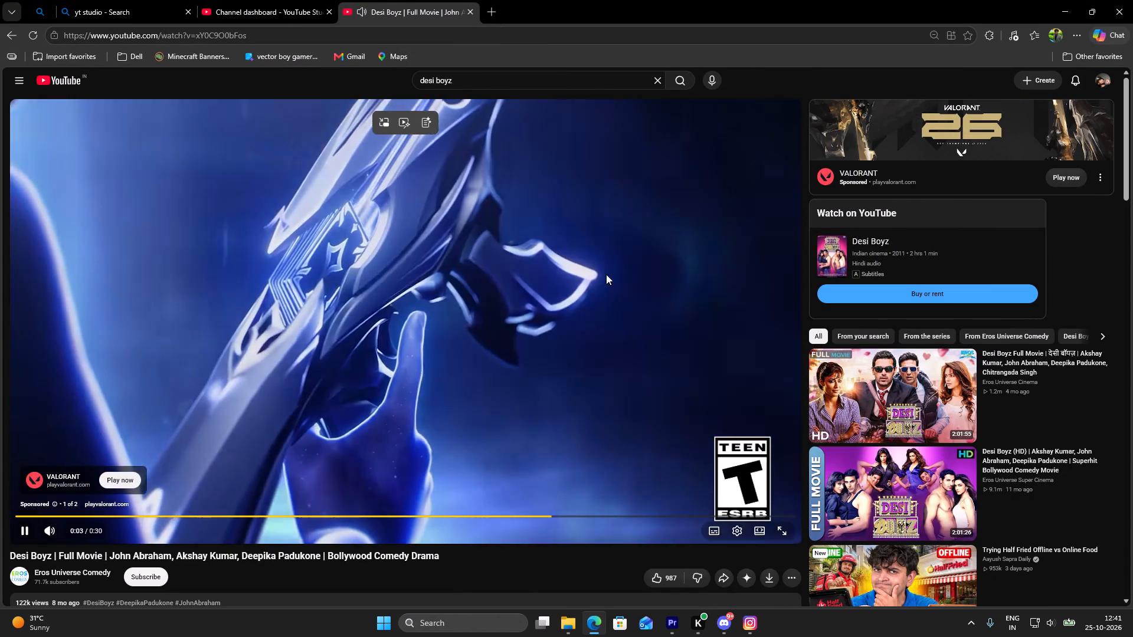
left_click(864, 415)
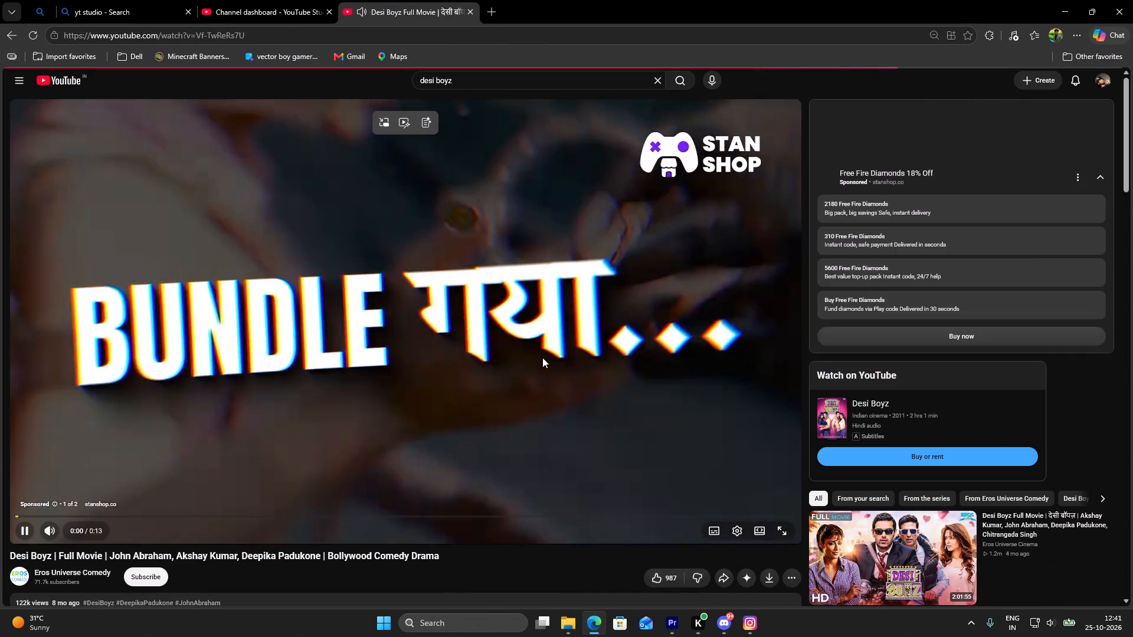
Block the Free Fire Diamonds ad through My Ad Centre and return to the movie.
left_click(58, 500)
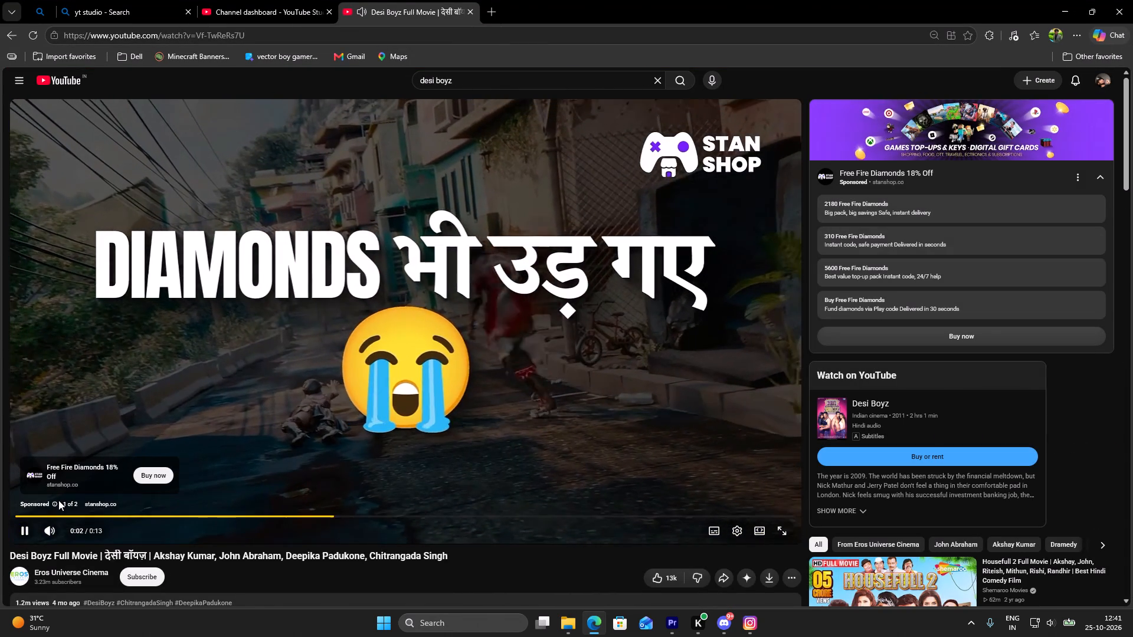
left_click(57, 502)
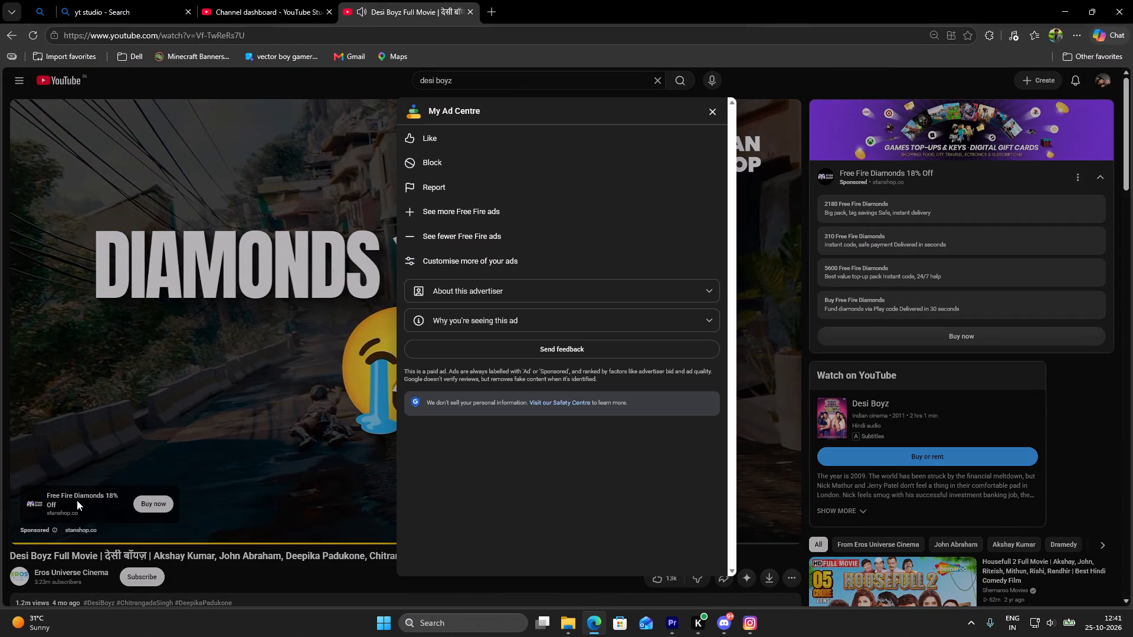
left_click(466, 155)
left_click(656, 357)
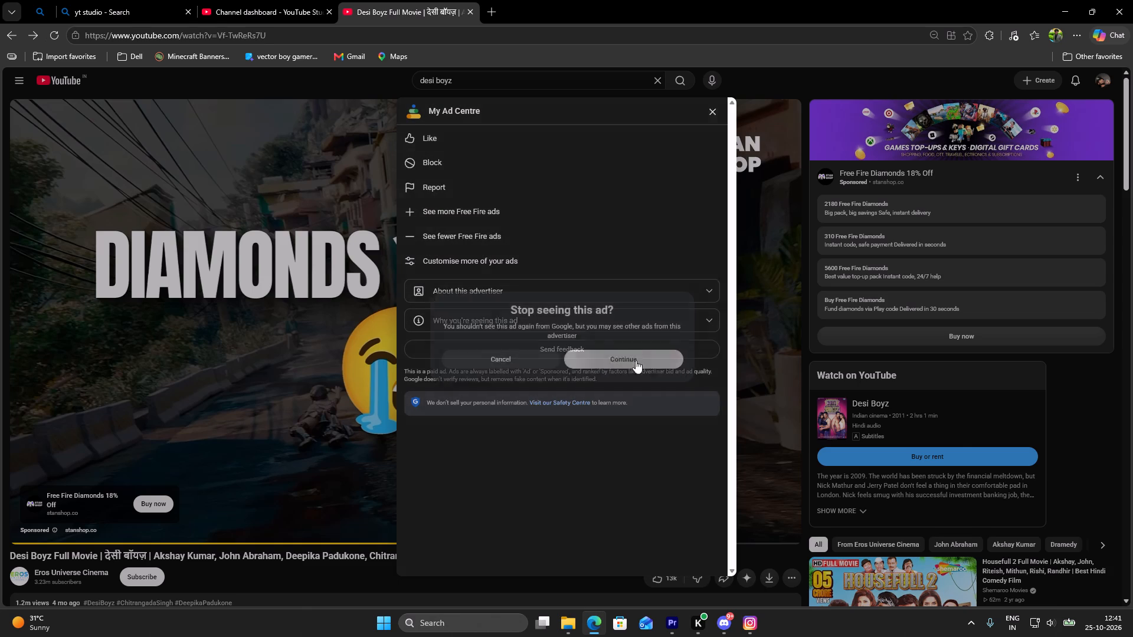
left_click(231, 317)
left_click(657, 444)
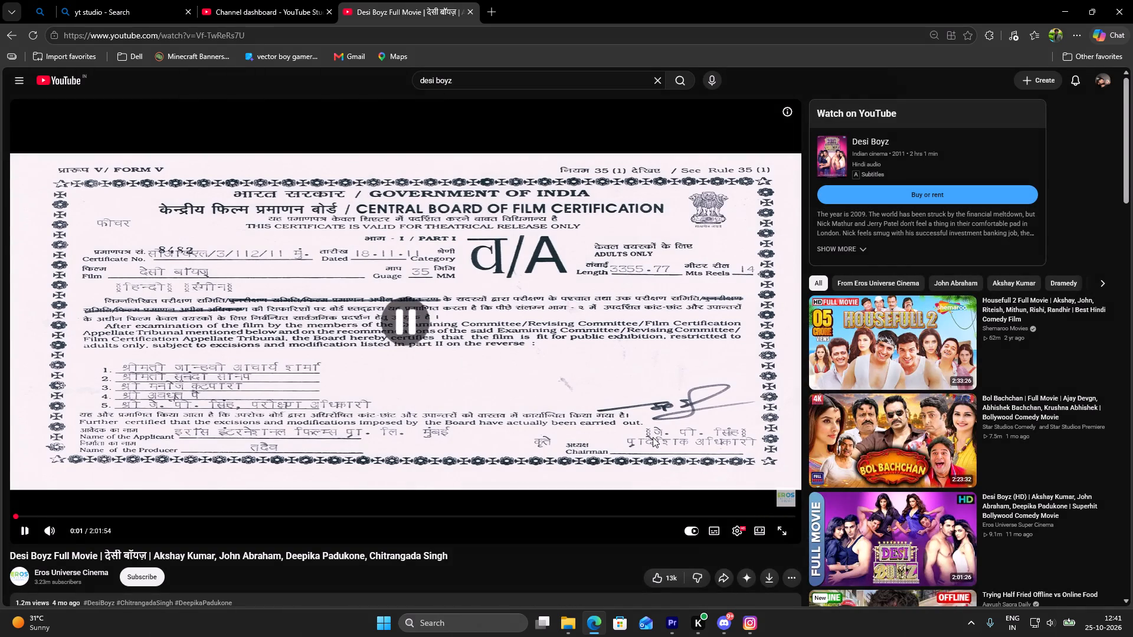
Move the browser window down out of the way and check the audio rendering progress in Premiere.
left_click_drag(639, 0, 565, 605)
left_click(515, 0)
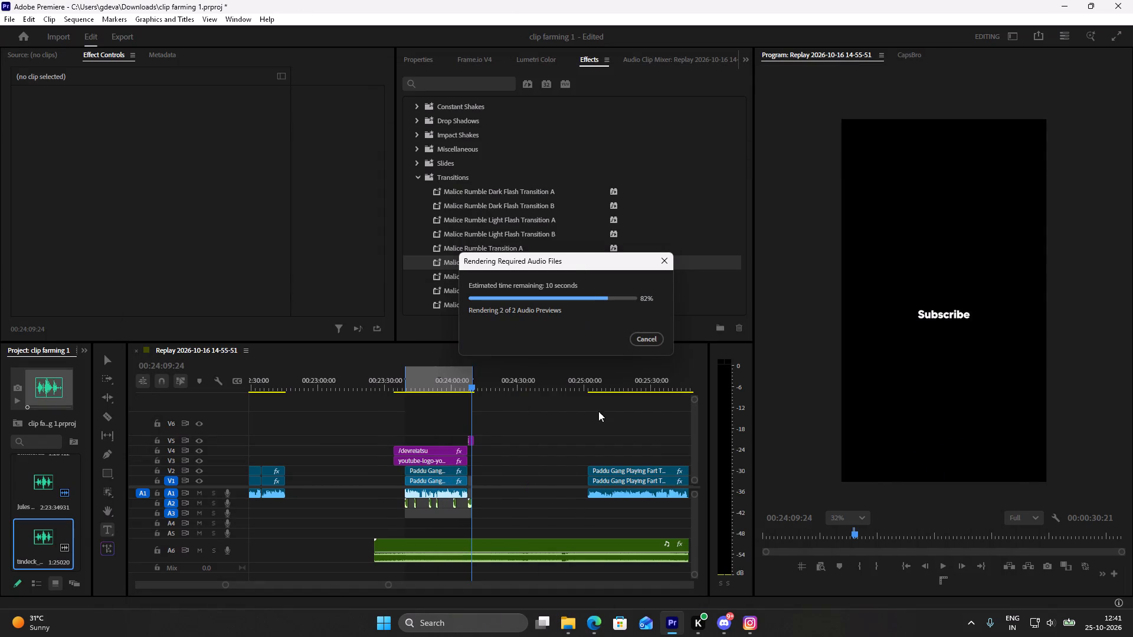
left_click(552, 316)
Switch to YouTube Studio in Edge, refresh the channel dashboard and check the latest Short's performance and recent comments.
left_click(597, 625)
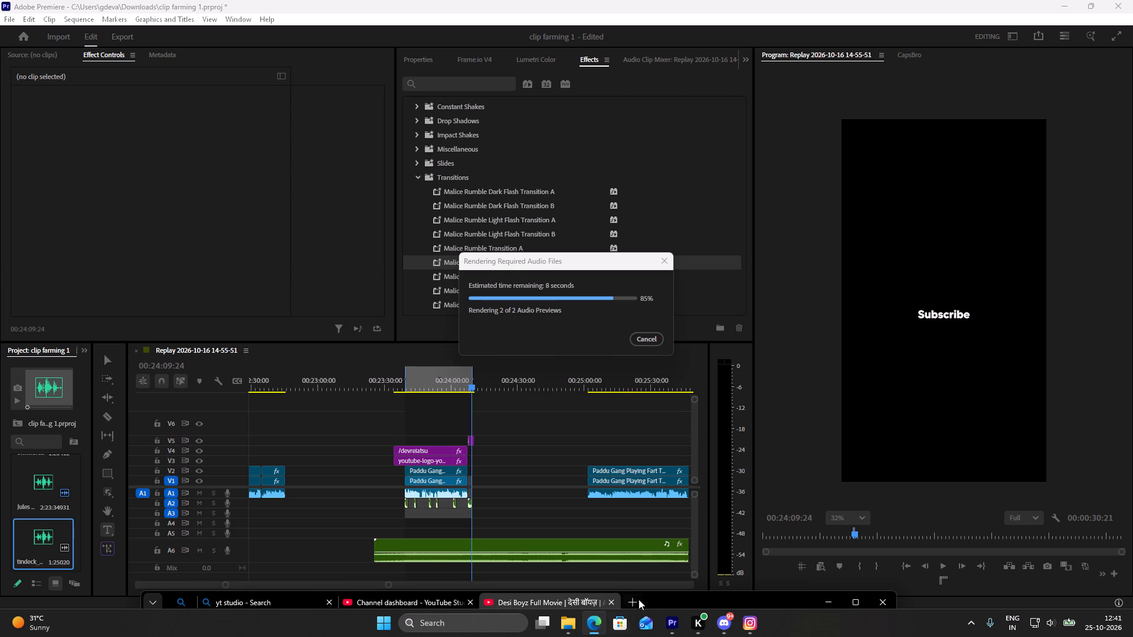
left_click_drag(653, 600, 683, 209)
left_click(425, 218)
double_click(699, 214)
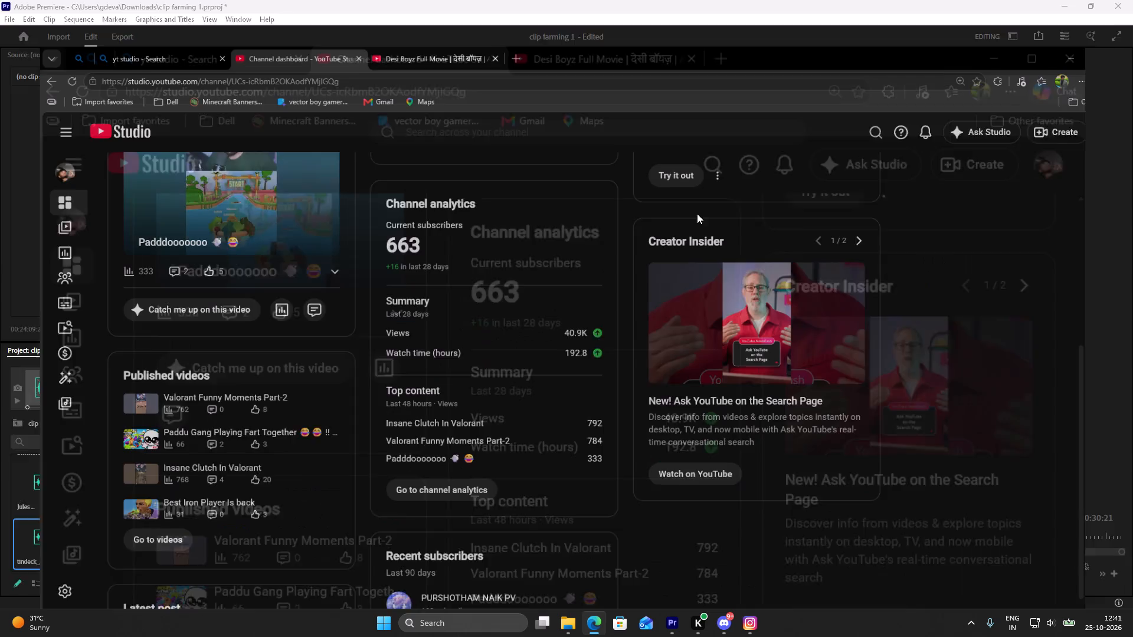
scroll(442, 413, "up", 7)
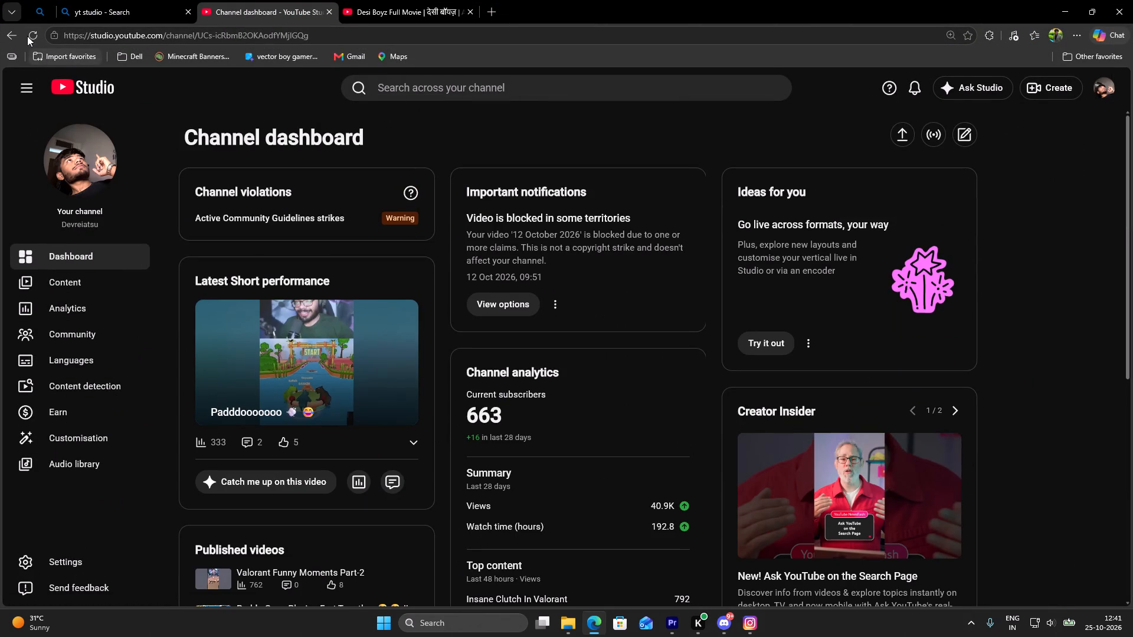
left_click(27, 34)
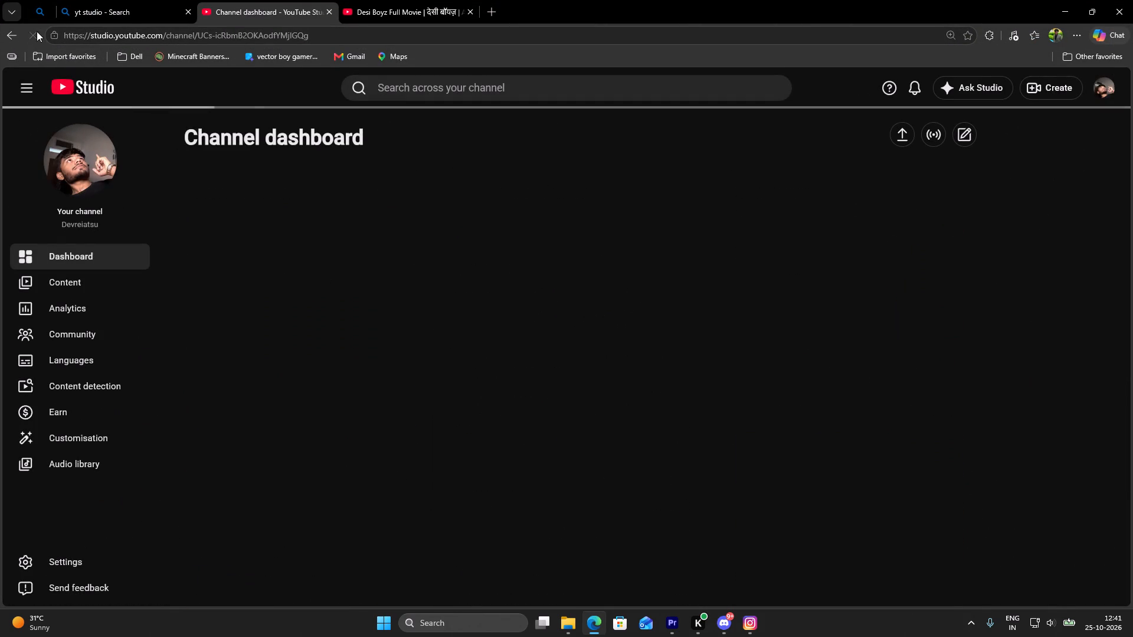
scroll(415, 443, "down", 7)
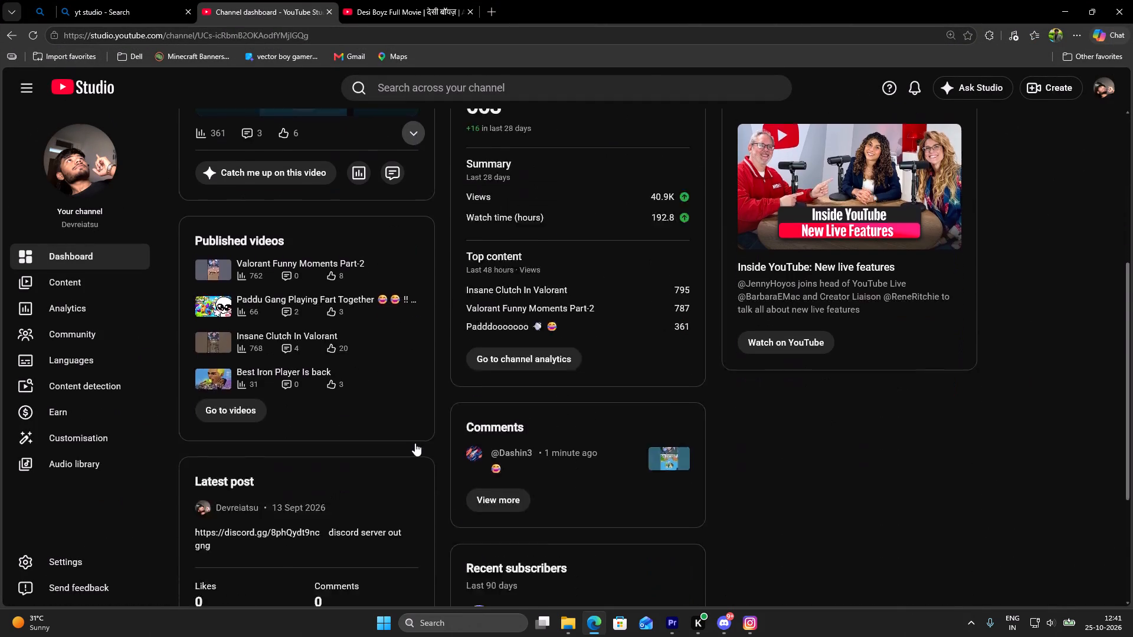
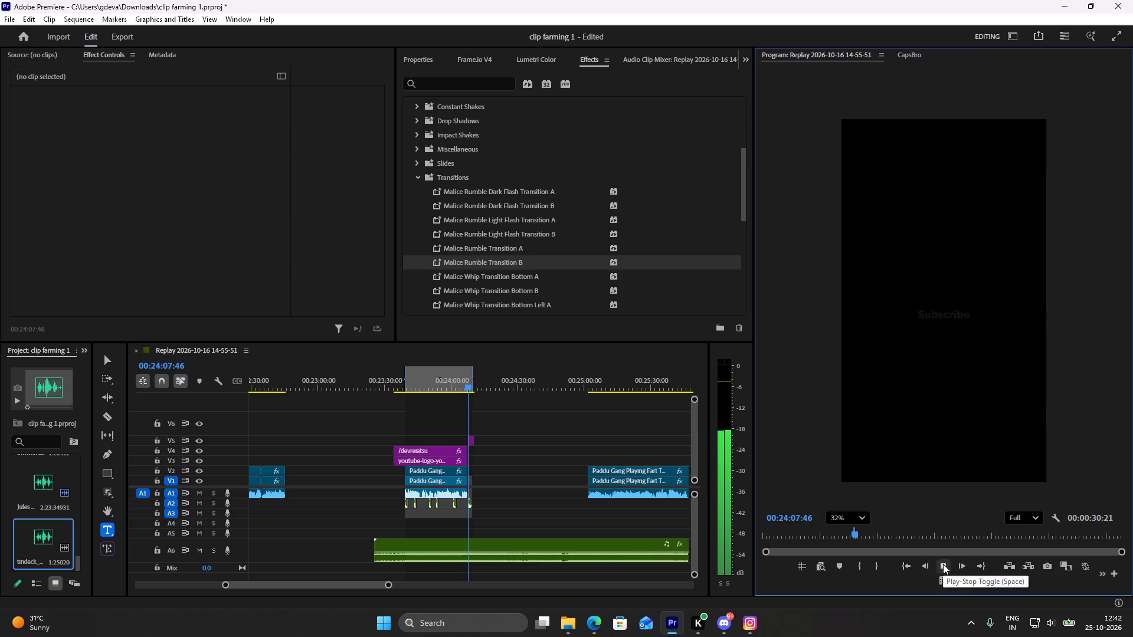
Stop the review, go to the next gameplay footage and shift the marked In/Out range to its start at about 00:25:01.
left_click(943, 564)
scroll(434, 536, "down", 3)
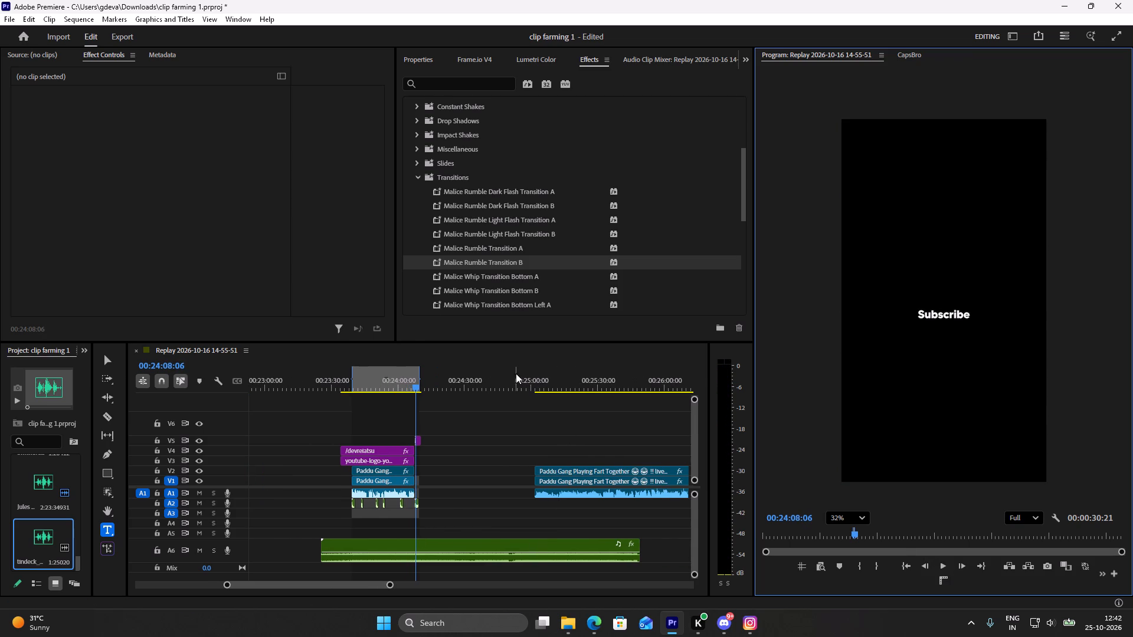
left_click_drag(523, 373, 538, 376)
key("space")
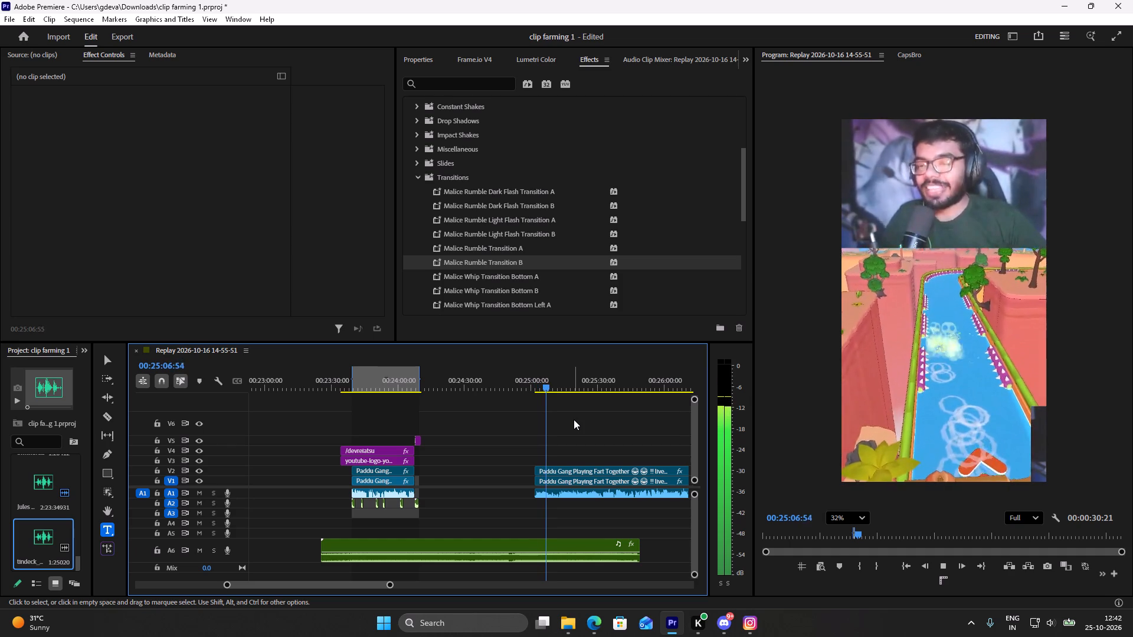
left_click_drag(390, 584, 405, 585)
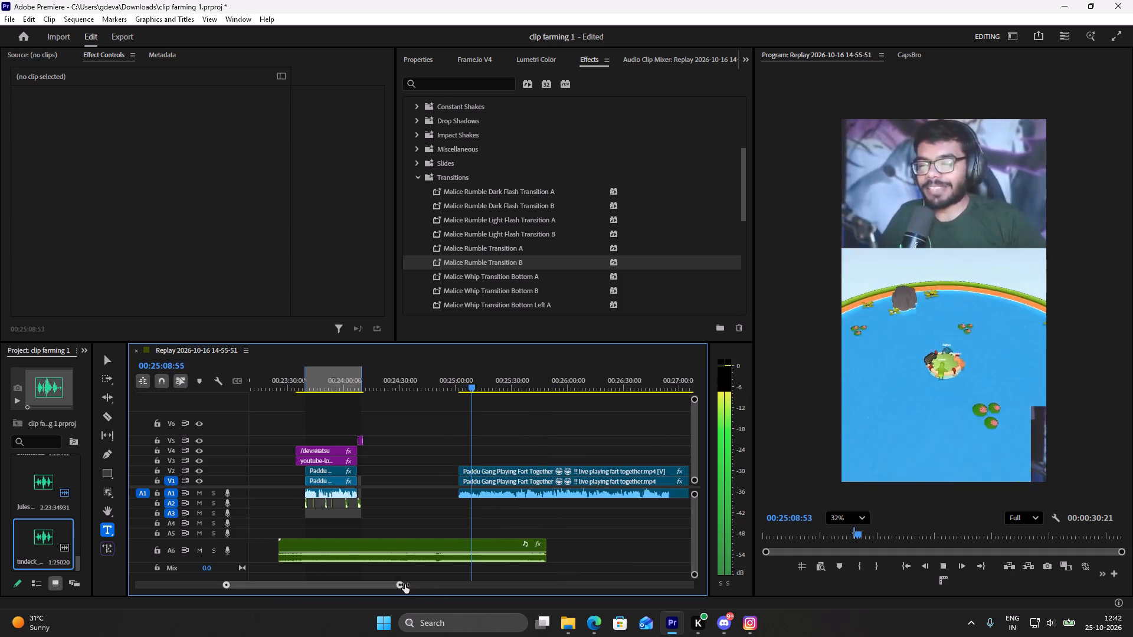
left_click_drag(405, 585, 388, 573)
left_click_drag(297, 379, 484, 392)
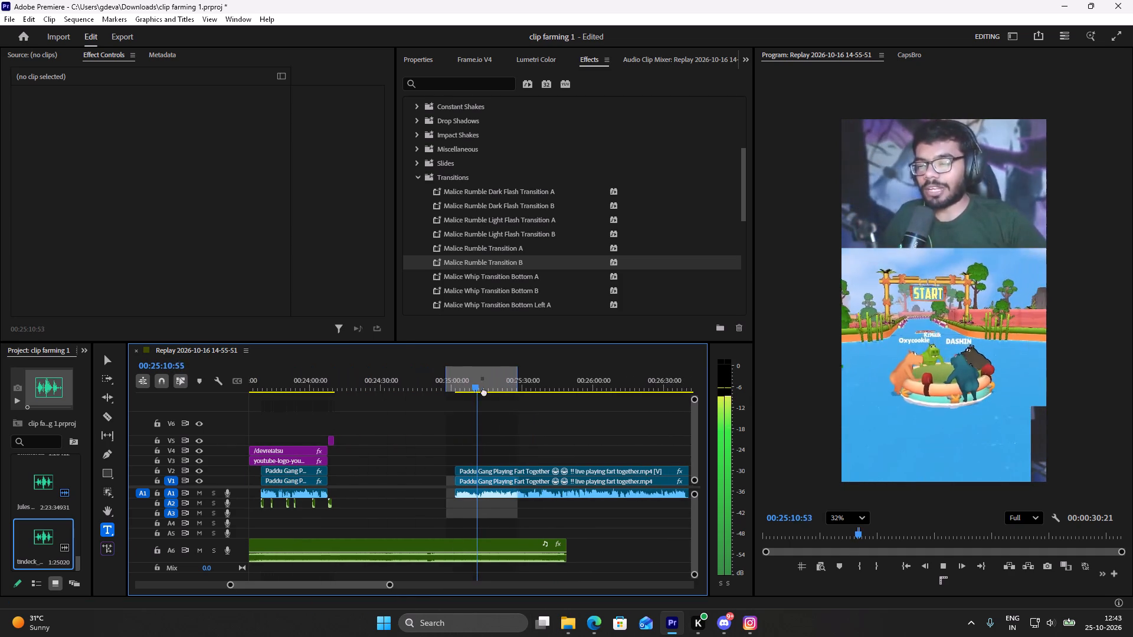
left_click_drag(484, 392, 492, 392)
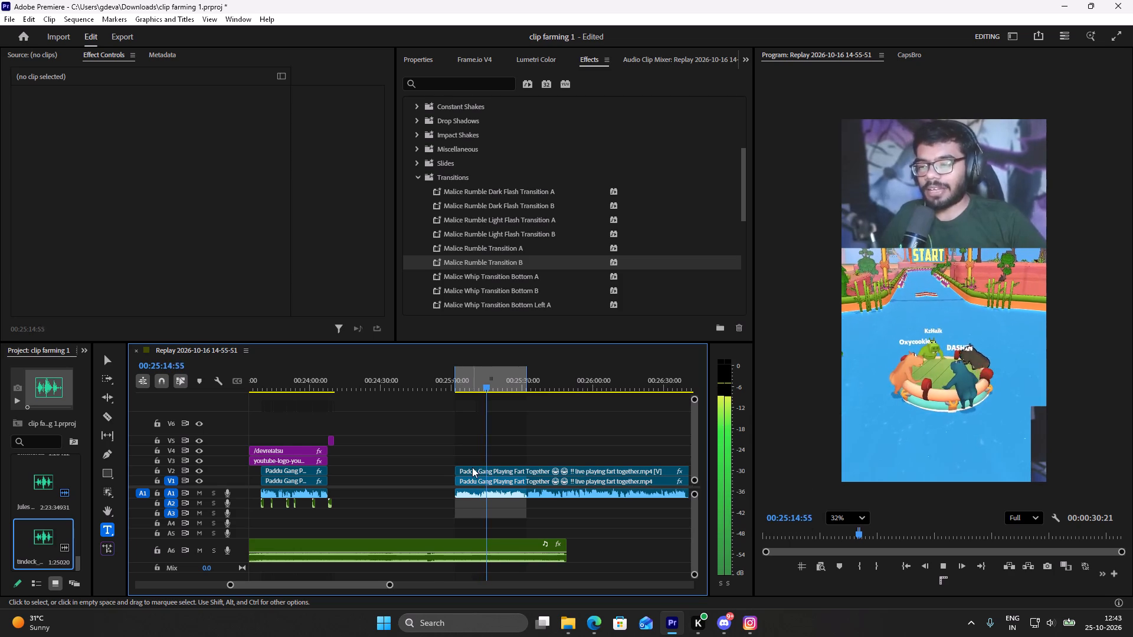
Play the new gameplay footage from about 00:25:27 to look for a usable moment.
scroll(484, 484, "down", 3)
left_click_drag(454, 385, 463, 388)
key("space")
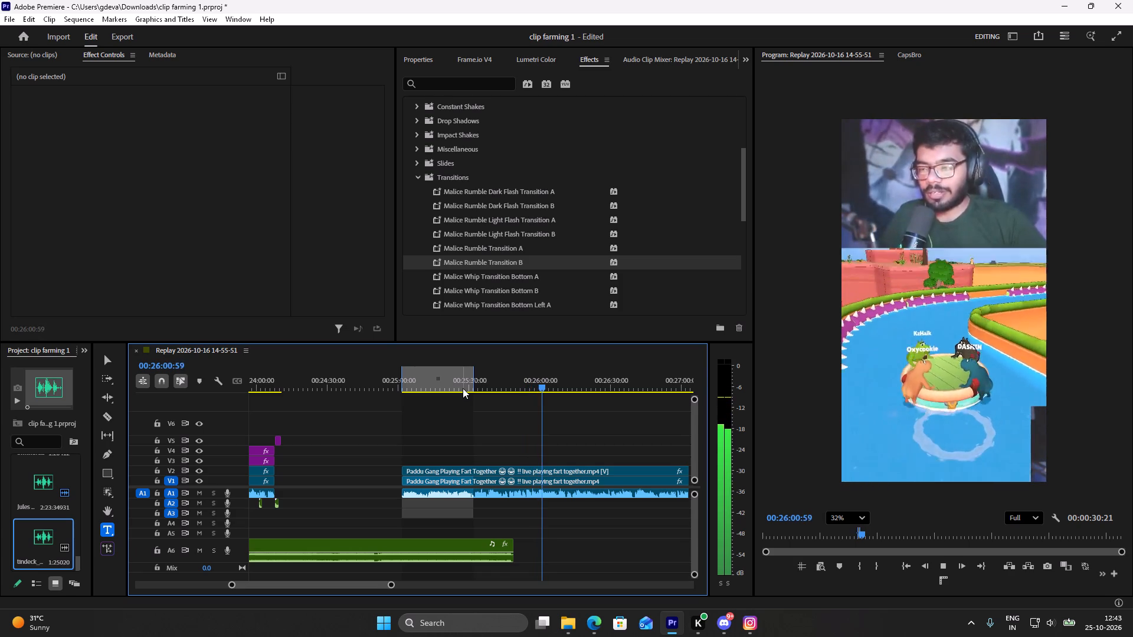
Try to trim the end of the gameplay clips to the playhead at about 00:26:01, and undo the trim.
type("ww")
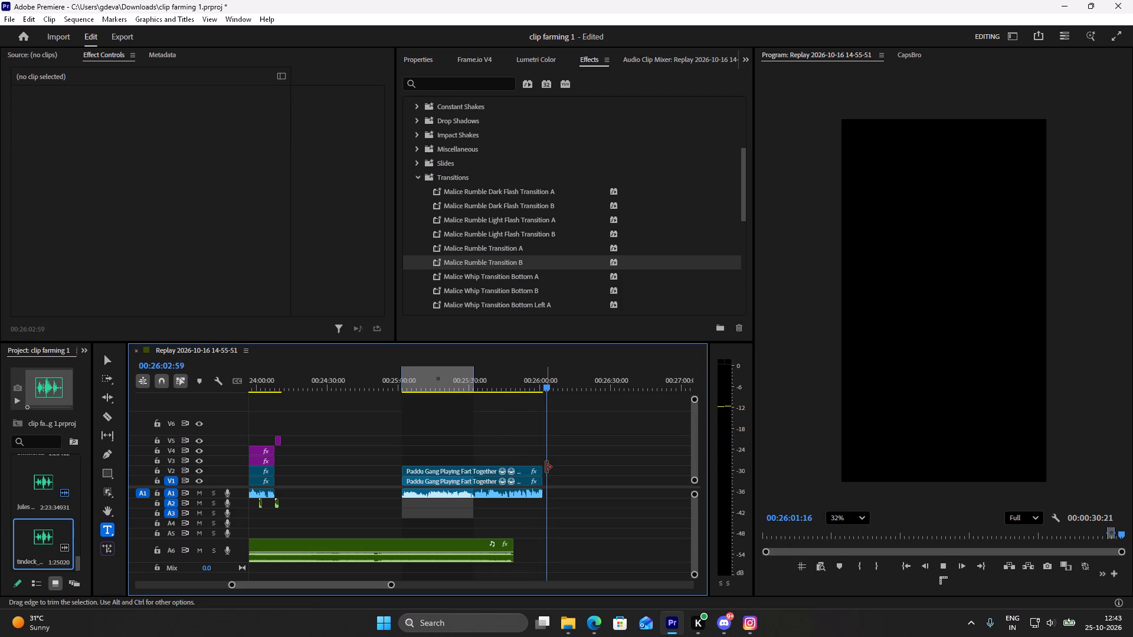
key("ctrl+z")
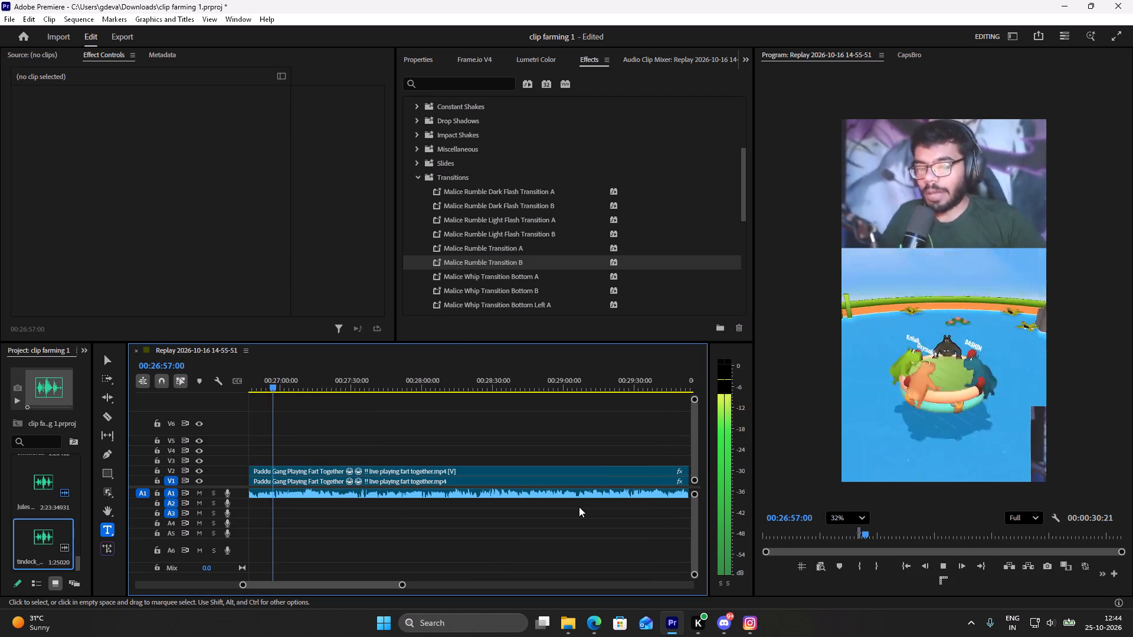
Play on through the gameplay footage up to about 00:27:51, skipping ahead in places, to look for Short material.
left_click_drag(403, 586, 532, 582)
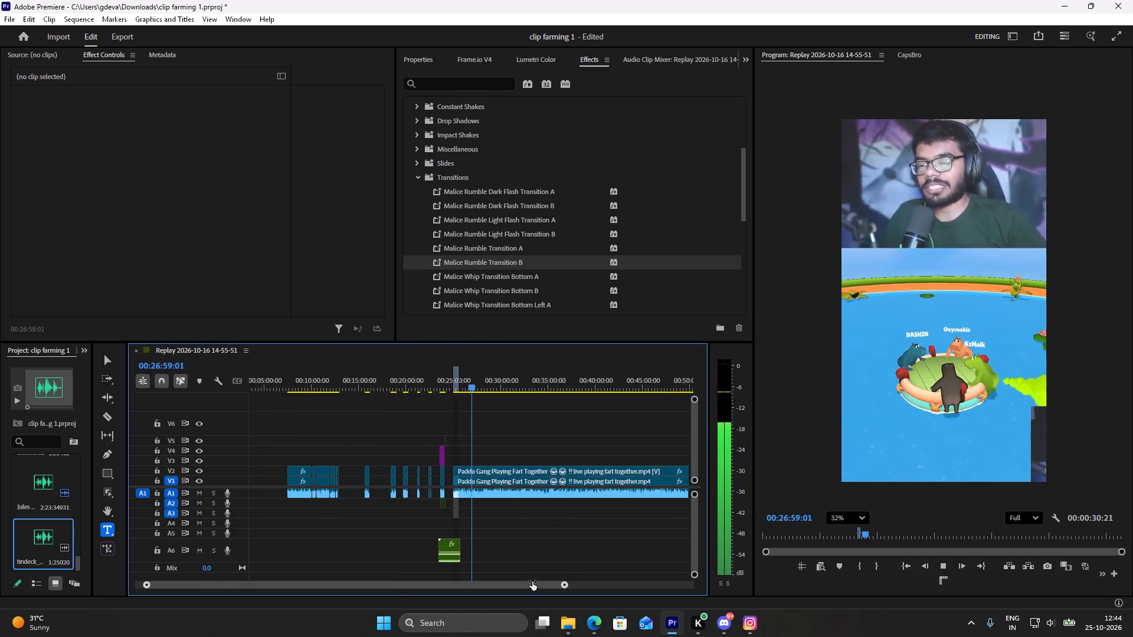
left_click_drag(532, 582, 410, 572)
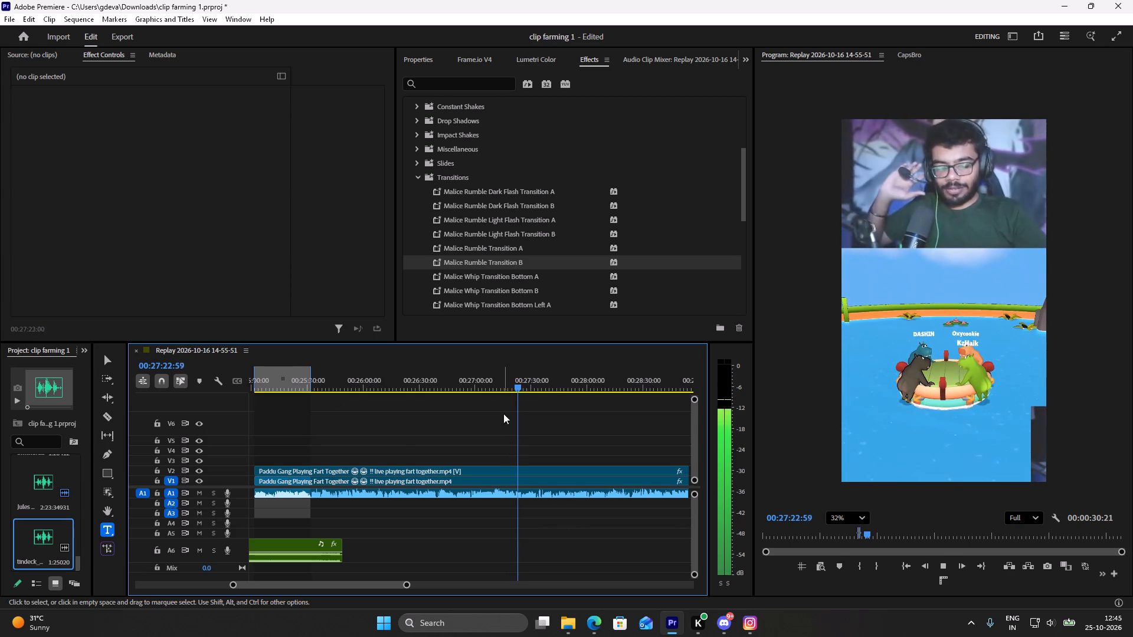
left_click_drag(519, 380, 543, 387)
key("space")
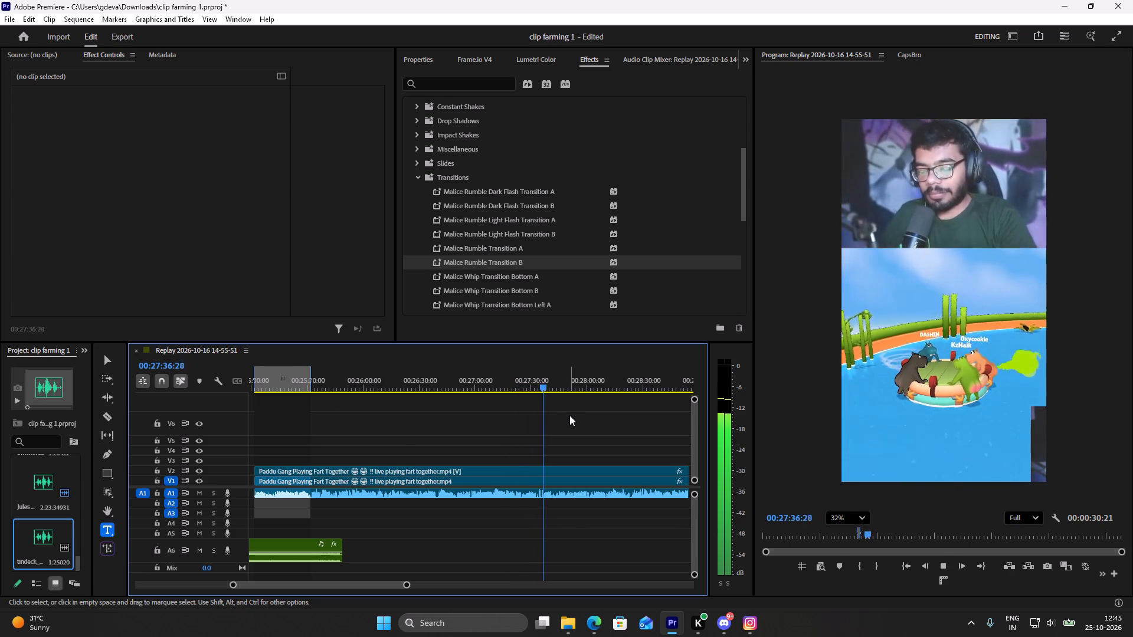
left_click_drag(547, 382, 553, 384)
key("space")
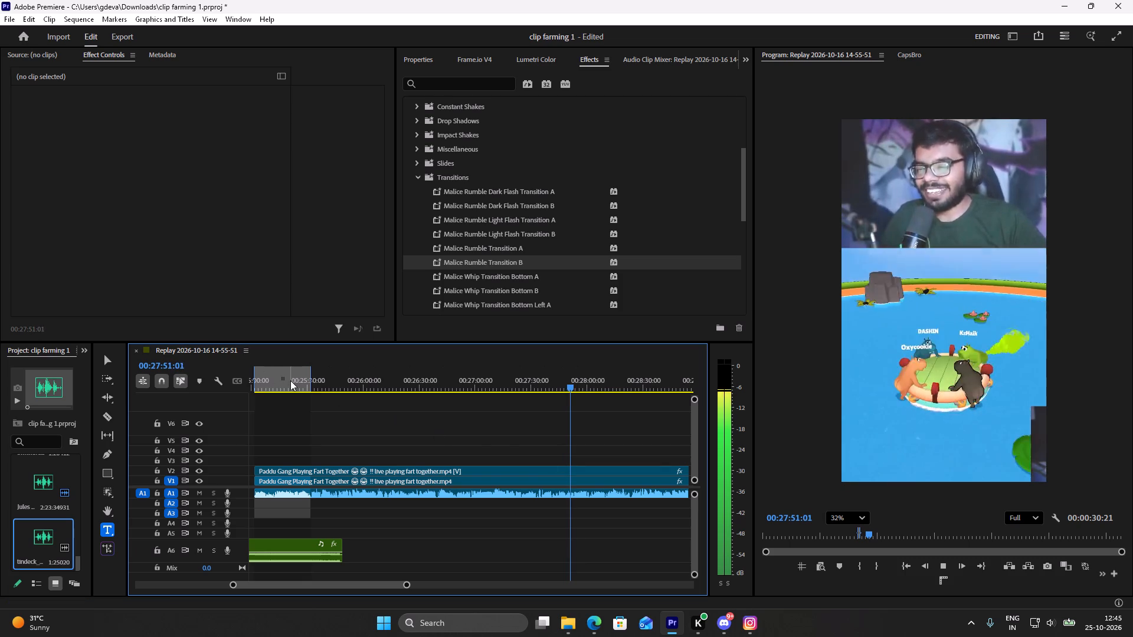
Shift the marked In/Out range along the gameplay footage to start at about 00:27:42.
left_click_drag(284, 378, 584, 406)
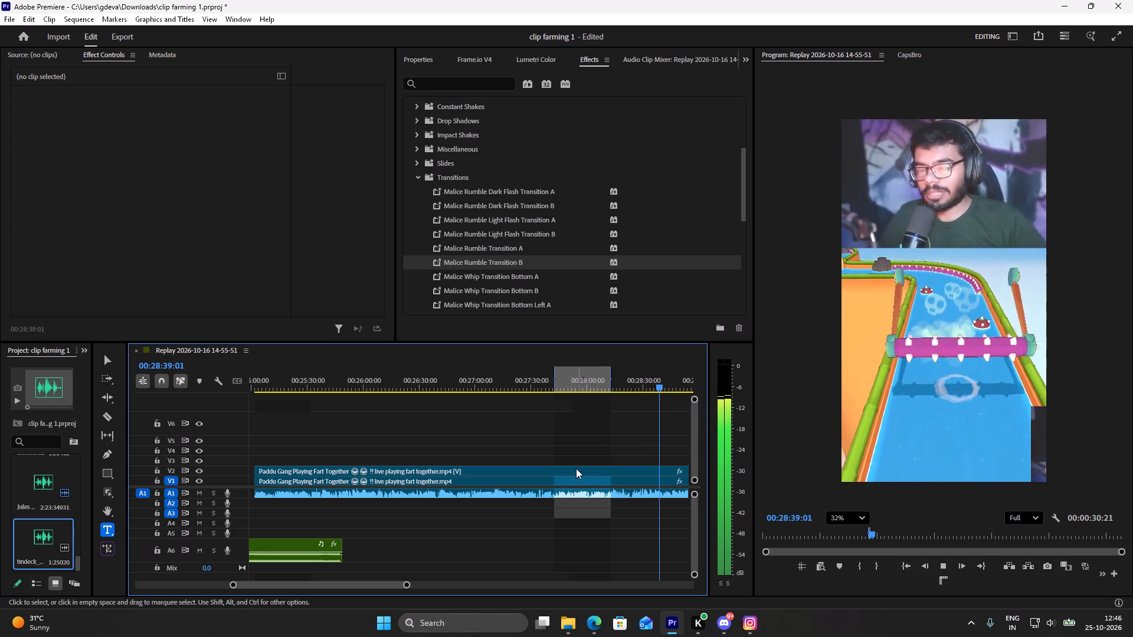
Skim the footage from about 00:28:41 and play it on from about 00:29:05 to find the next Short's moment.
scroll(559, 518, "down", 3)
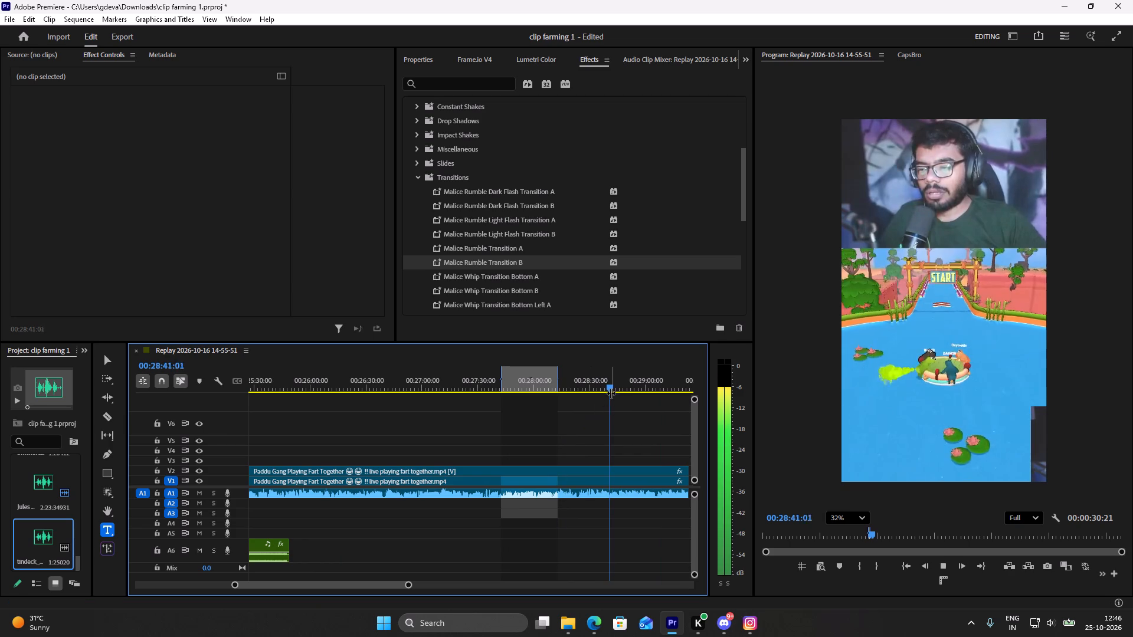
left_click_drag(612, 389, 630, 395)
key("space")
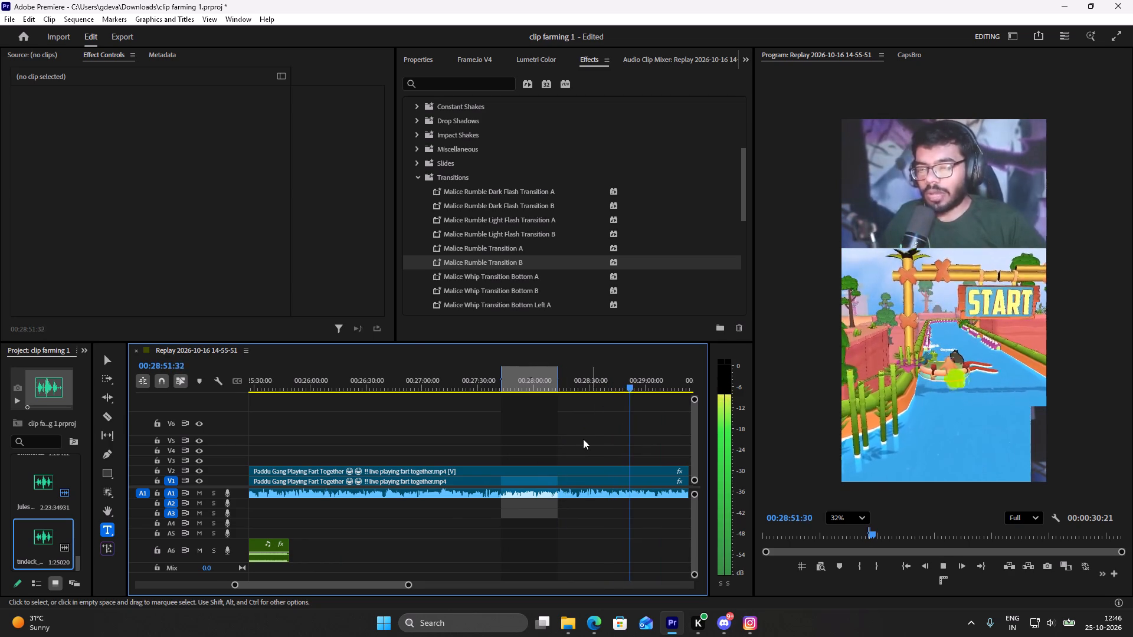
scroll(507, 494, "down", 8)
left_click_drag(496, 380, 513, 386)
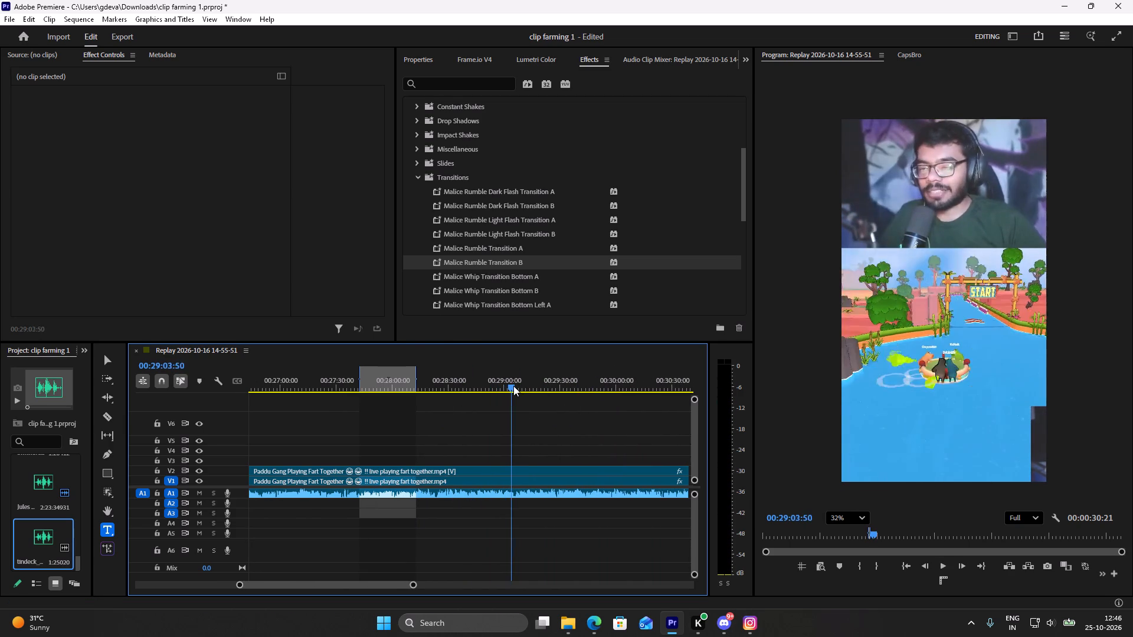
left_click_drag(513, 386, 516, 386)
key("space")
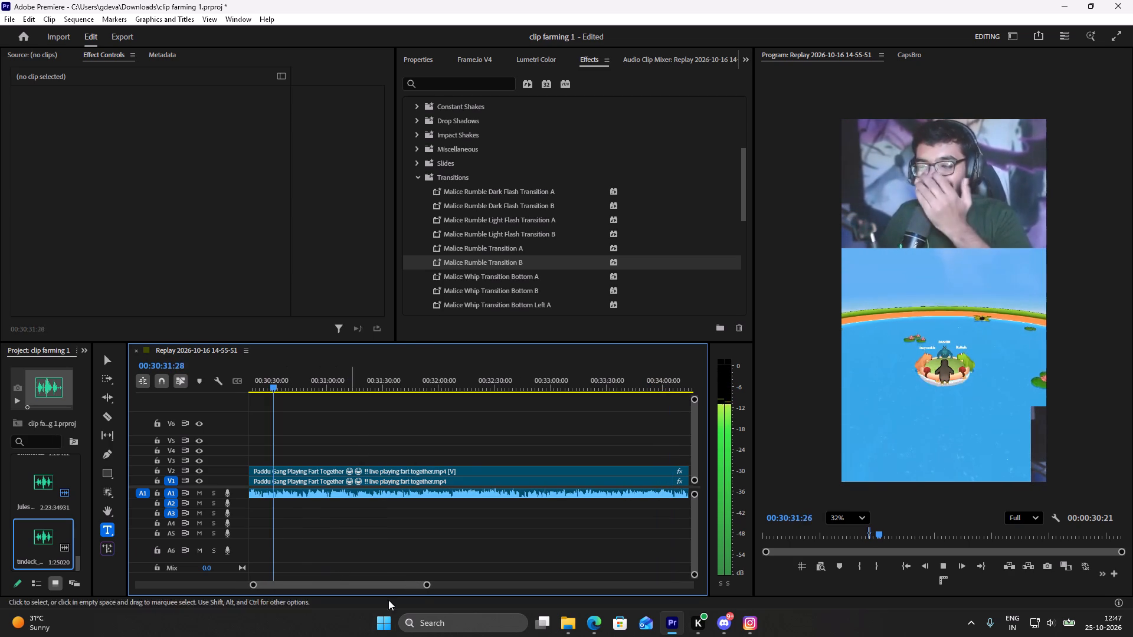
Replay the footage from about 00:29:48 and cut the V1, V2 and A1 gameplay clips at about 00:29:55.
left_click_drag(427, 584, 431, 572)
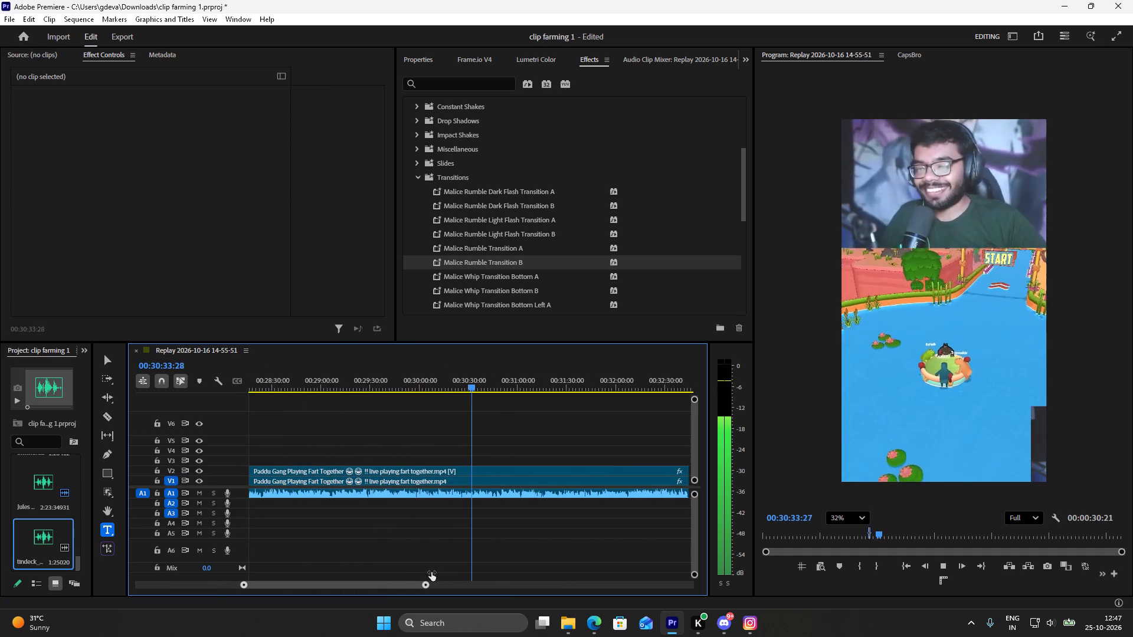
left_click_drag(431, 572, 430, 572)
scroll(391, 543, "up", 3)
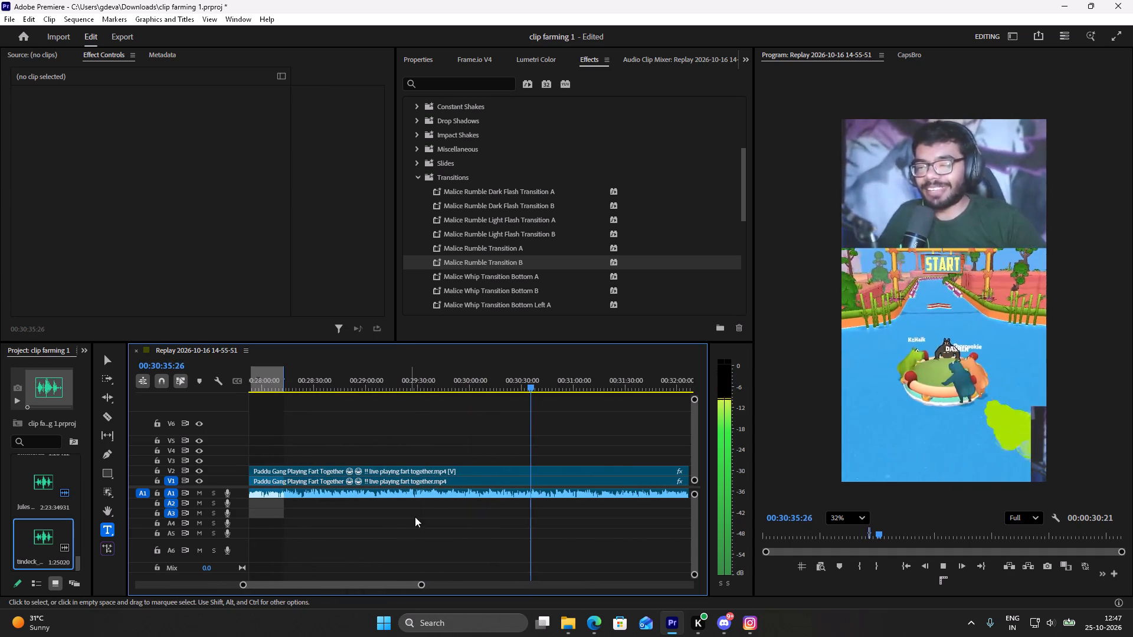
left_click_drag(497, 376, 451, 384)
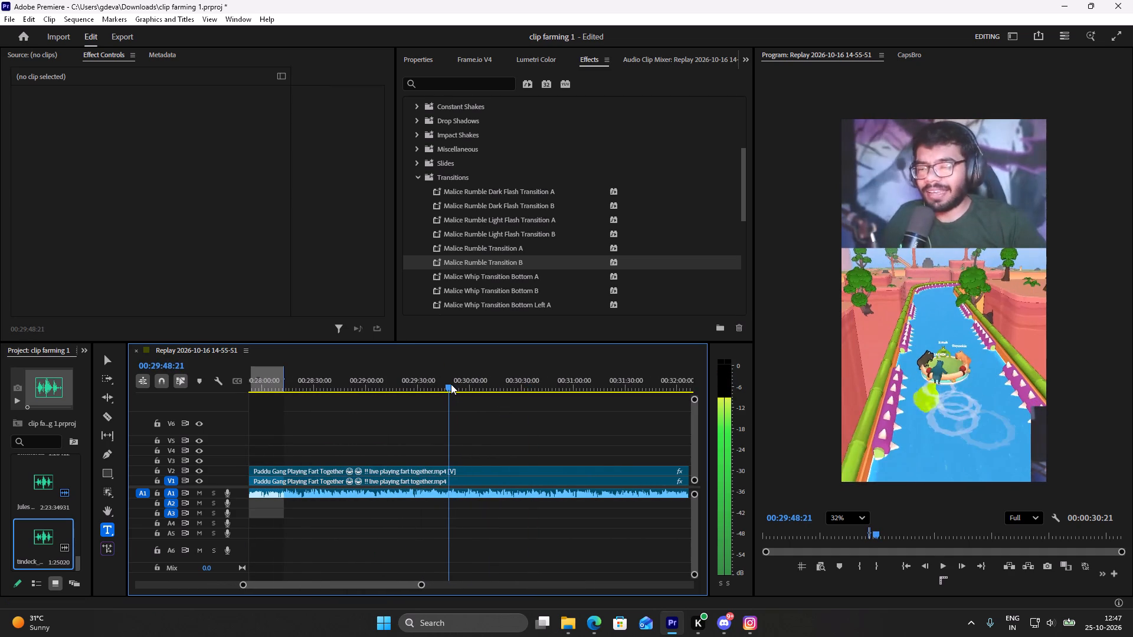
left_click_drag(451, 384, 452, 384)
key("space")
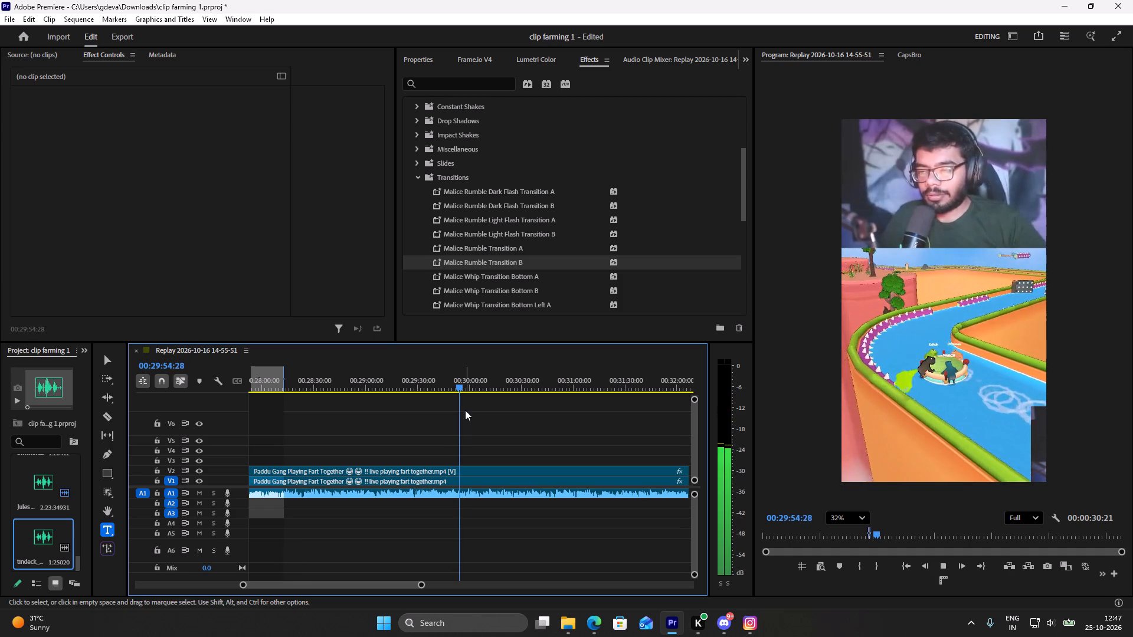
key("space")
left_click_drag(496, 443, 534, 526)
key("ctrl+k")
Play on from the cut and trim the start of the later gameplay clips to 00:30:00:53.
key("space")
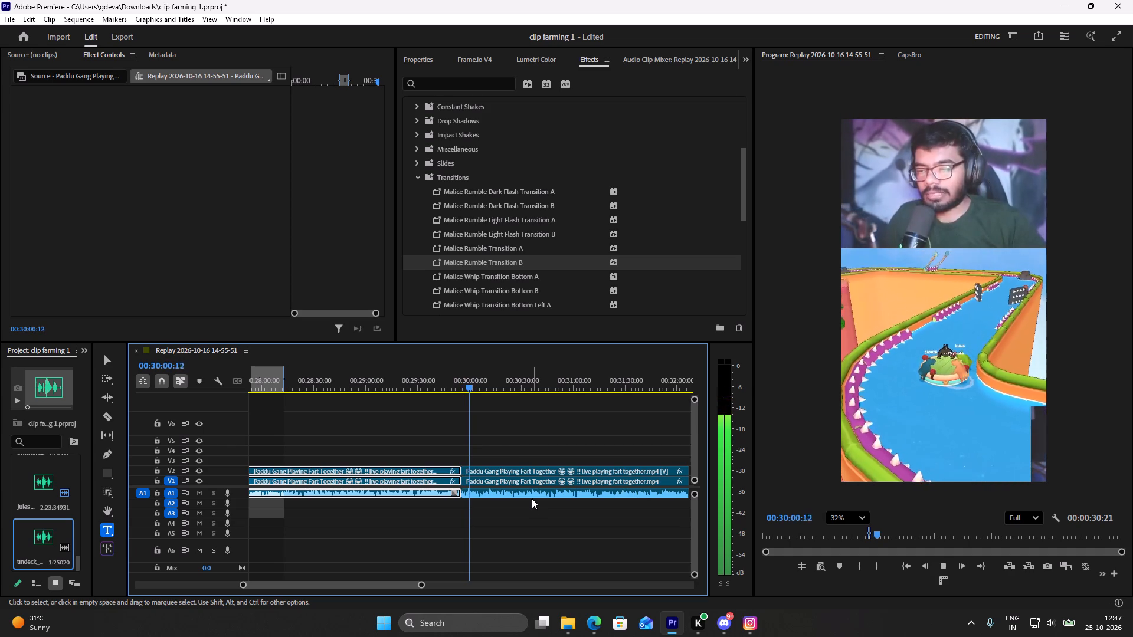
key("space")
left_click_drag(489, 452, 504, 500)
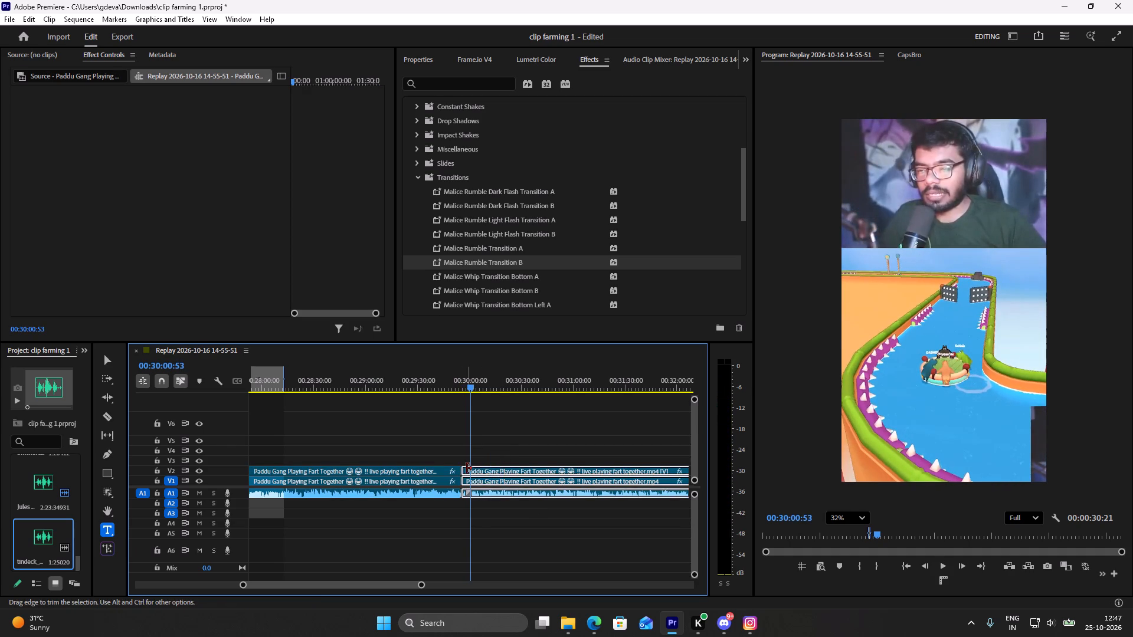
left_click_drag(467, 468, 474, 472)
Delete the earlier V1, V2 and A1 gameplay footage that lies before the gap at about 00:29:55.
key("space")
left_click_drag(411, 435, 359, 498)
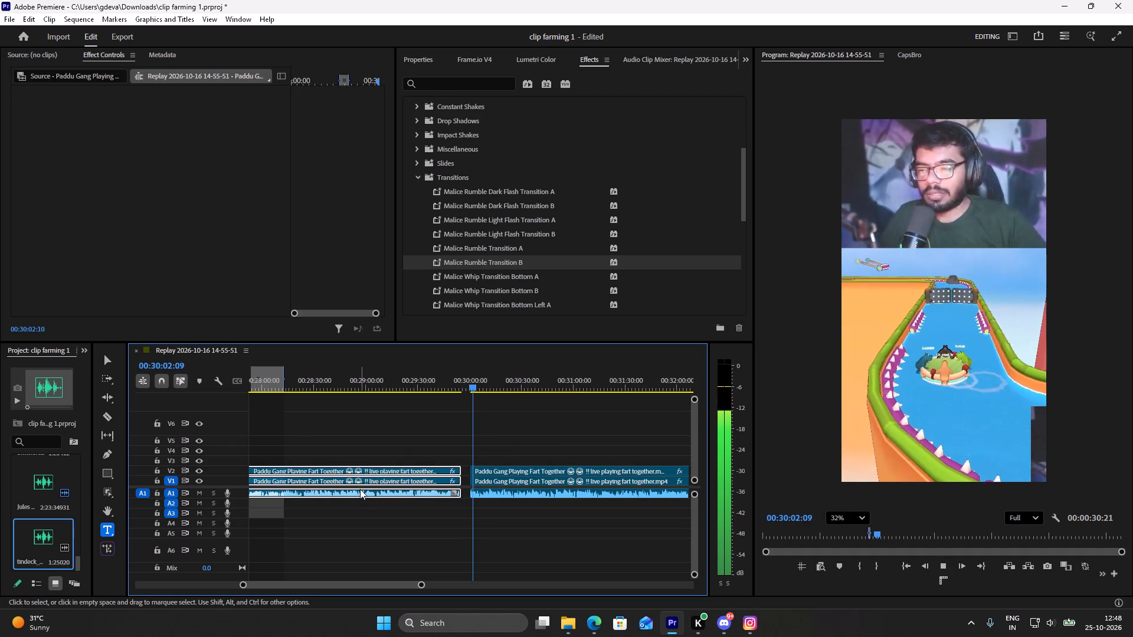
key("BackSpace")
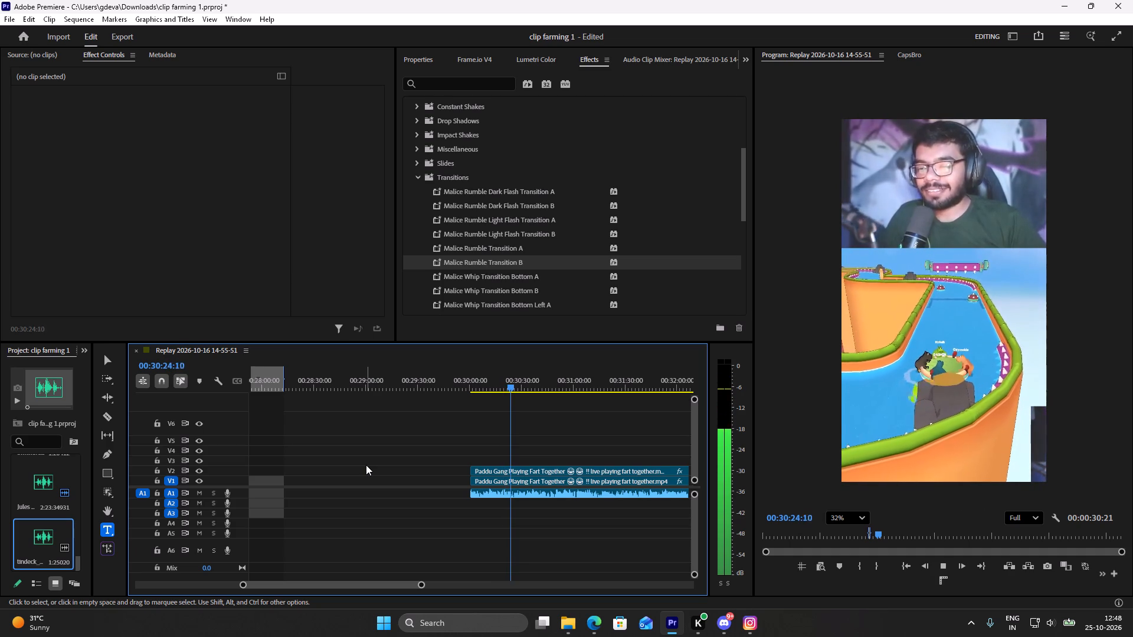
Replay the opening of the remaining footage at several points and trim its start on V1, V2 and A1 to 00:30:04:29.
key("space")
left_click_drag(498, 380, 489, 380)
key("space")
key("space")
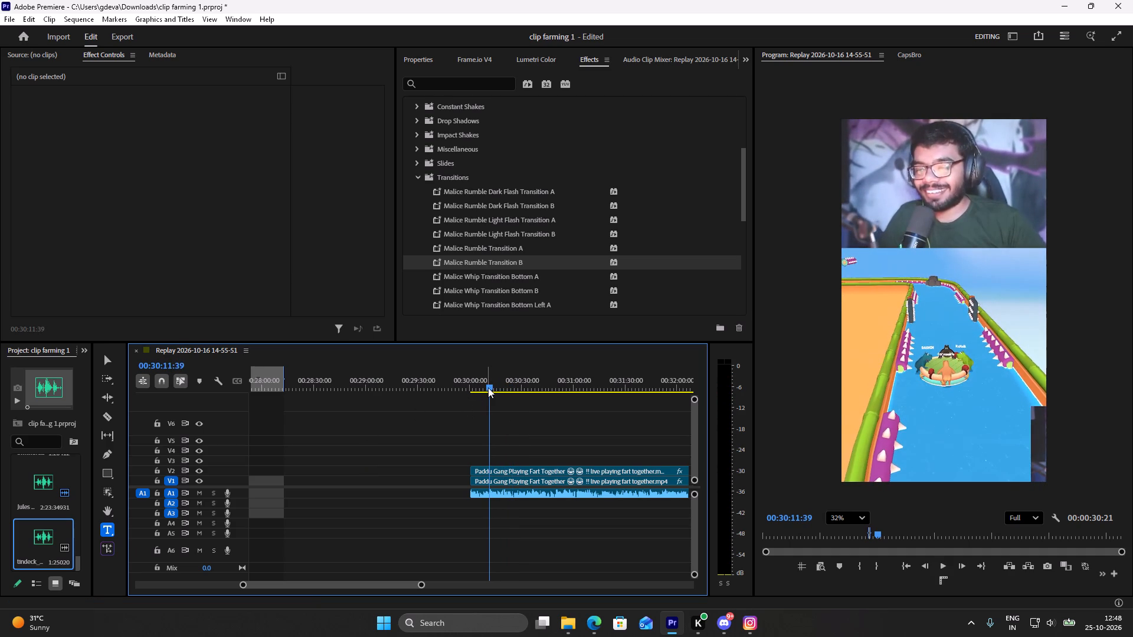
left_click_drag(488, 387, 482, 385)
key("space")
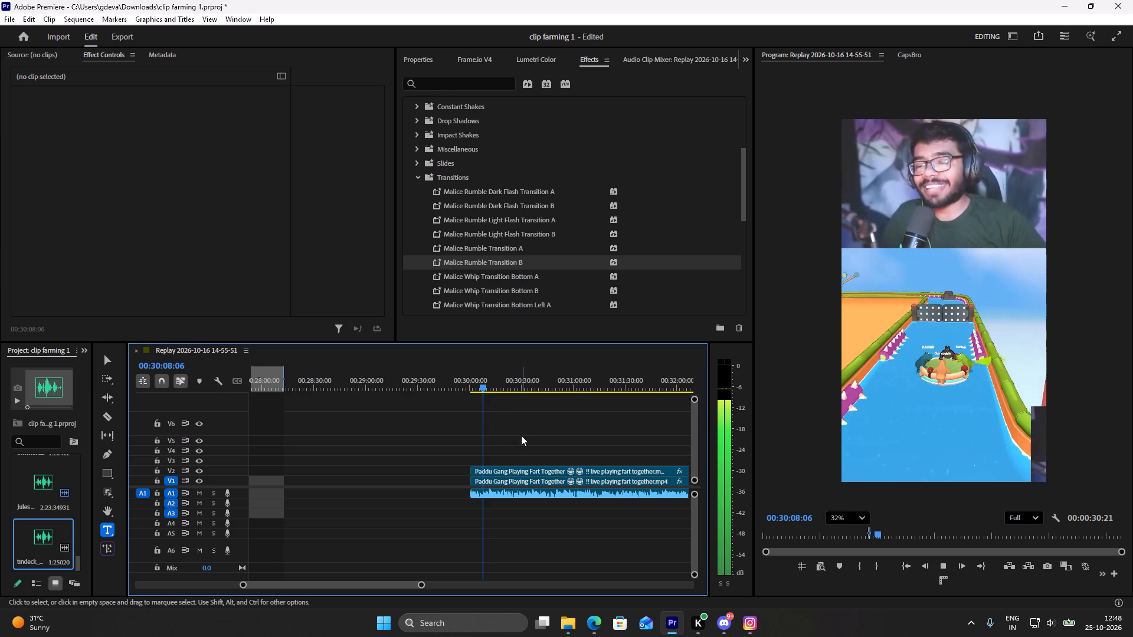
key("space")
left_click_drag(483, 385, 476, 383)
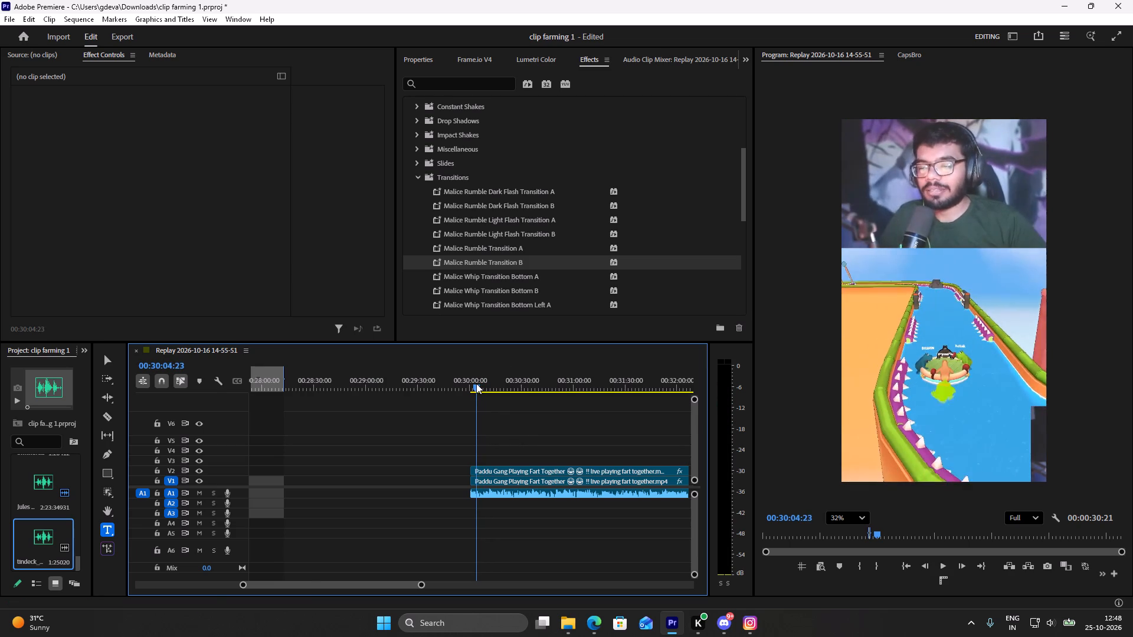
left_click_drag(476, 383, 476, 383)
key("space")
key("space")
left_click_drag(506, 458, 534, 518)
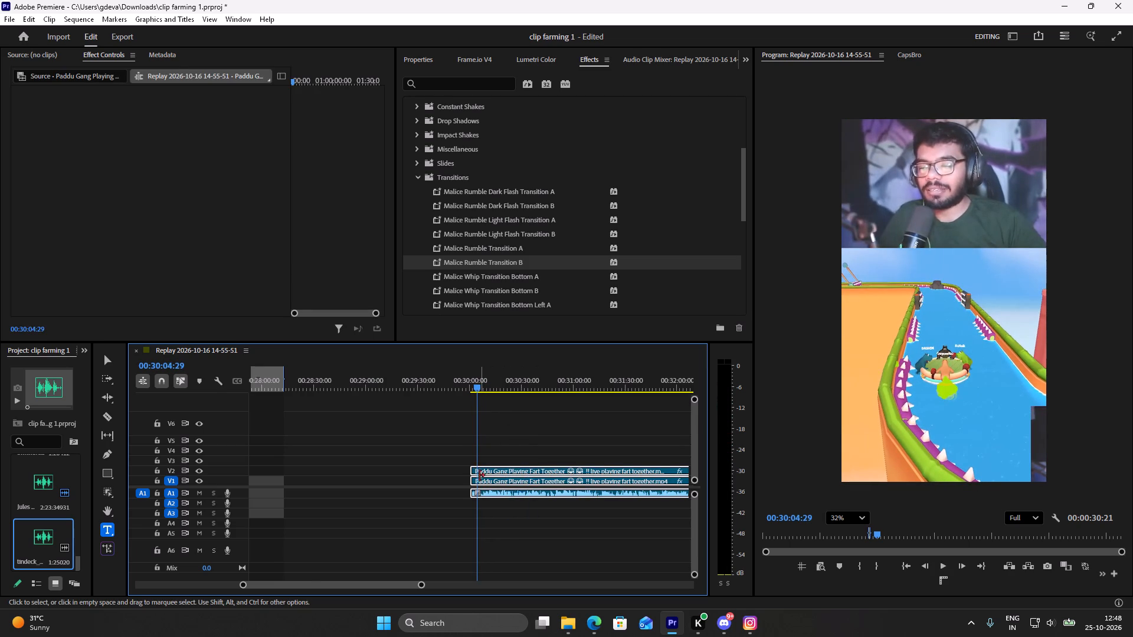
left_click_drag(471, 467, 479, 469)
Play the trimmed footage through and cut the V1, V2 and A1 gameplay clips at 00:30:36:20.
key("space")
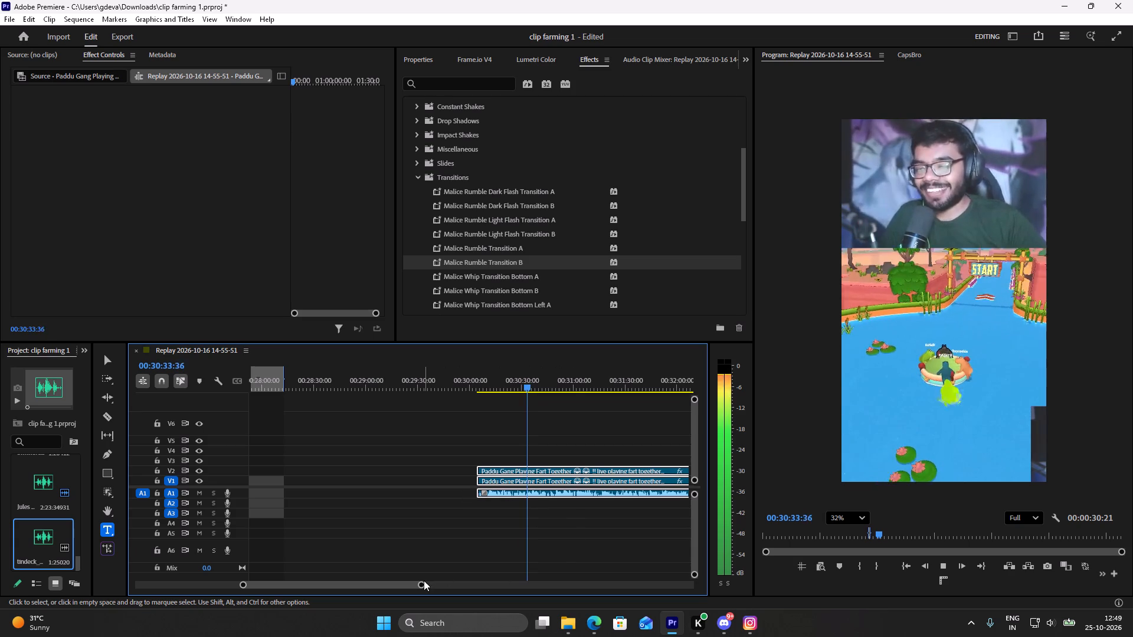
left_click_drag(421, 584, 399, 585)
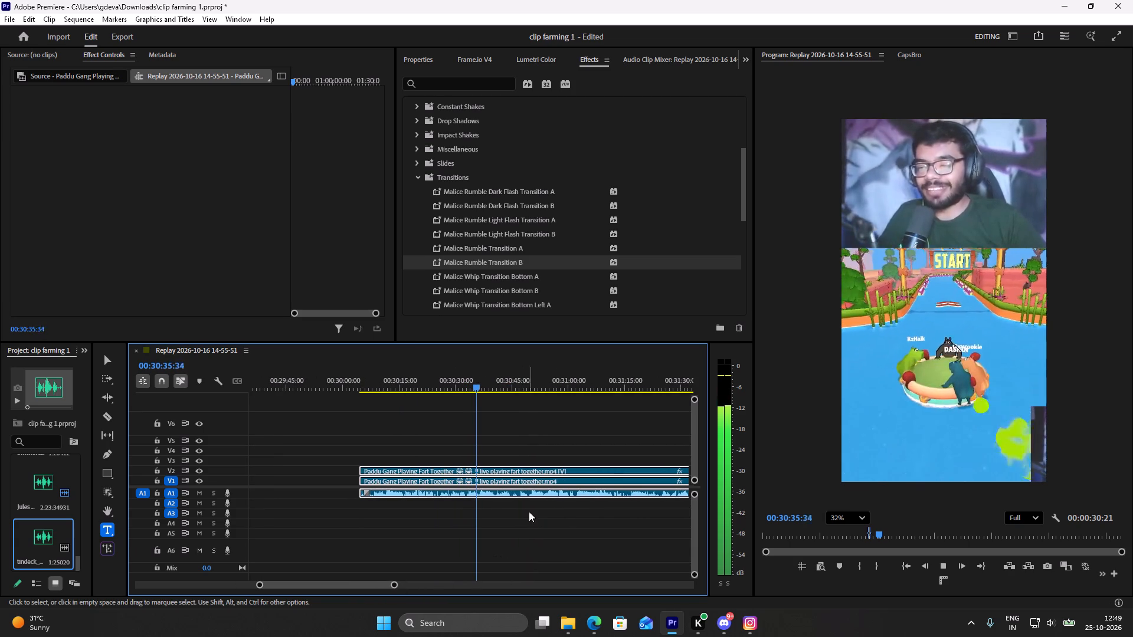
key("space")
left_click_drag(538, 421, 555, 518)
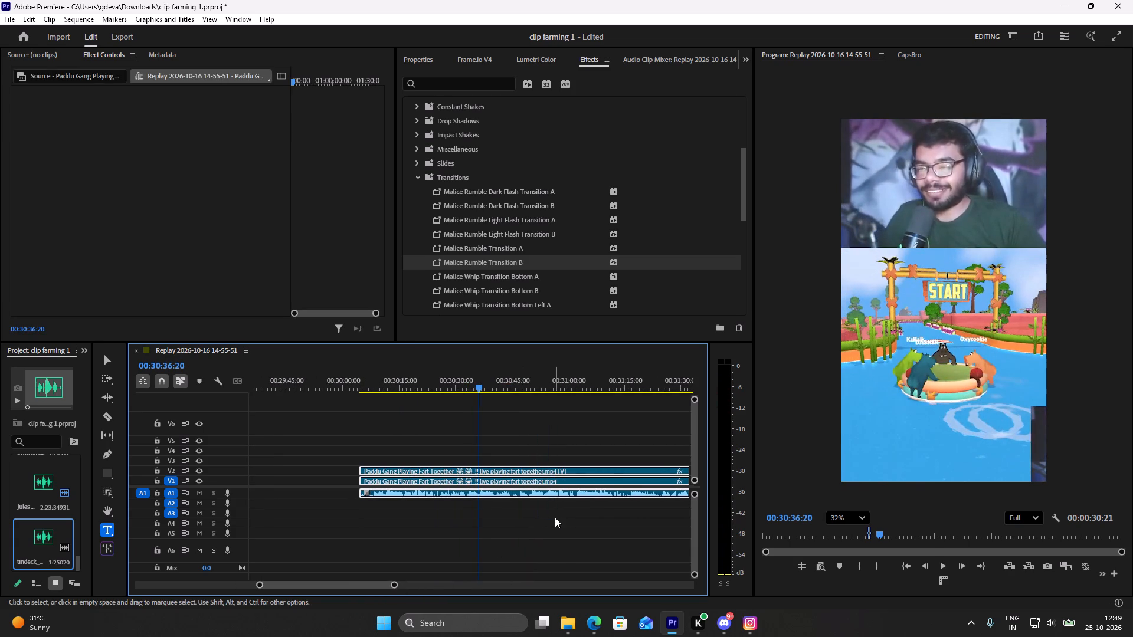
key("ctrl+super+k")
Play on and cut the V1, V2 and A1 gameplay clips again at about 00:30:47.
key("space")
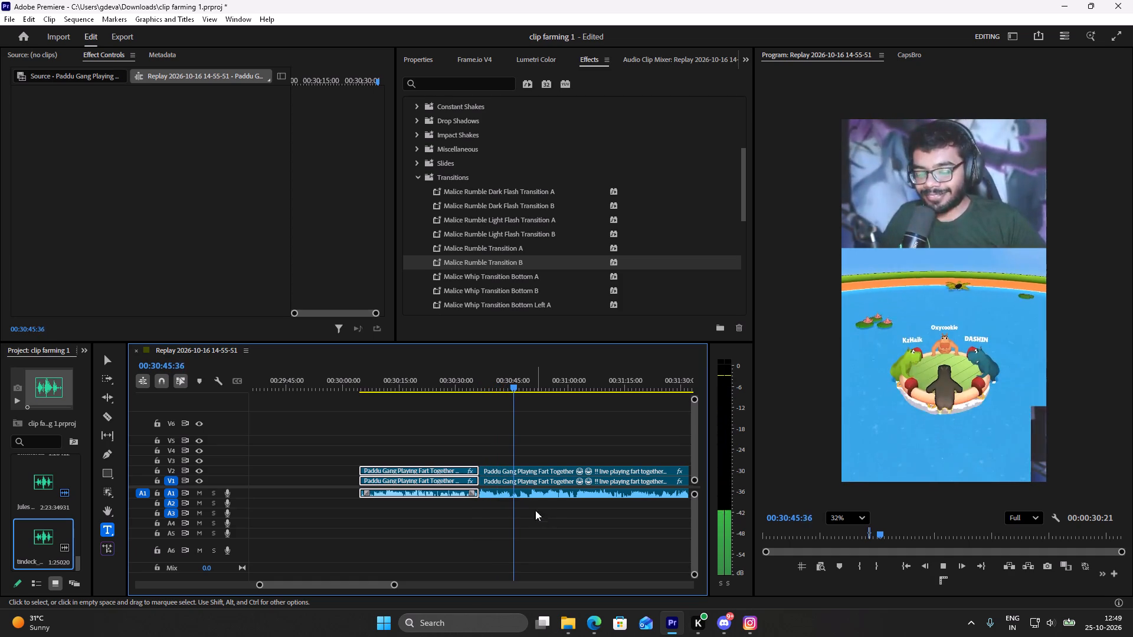
key("space")
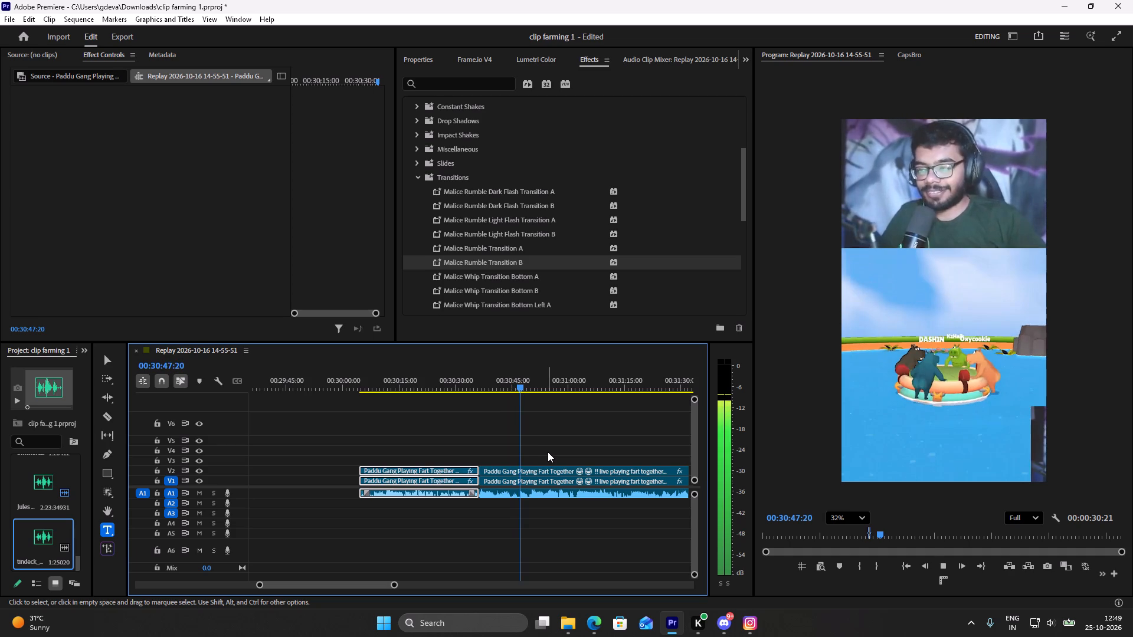
left_click_drag(563, 438, 586, 526)
key("ctrl+k")
Skim the footage past 00:30:47 and trim the start of the remaining V1, V2 and A1 clips to about 00:31:17.
key("space")
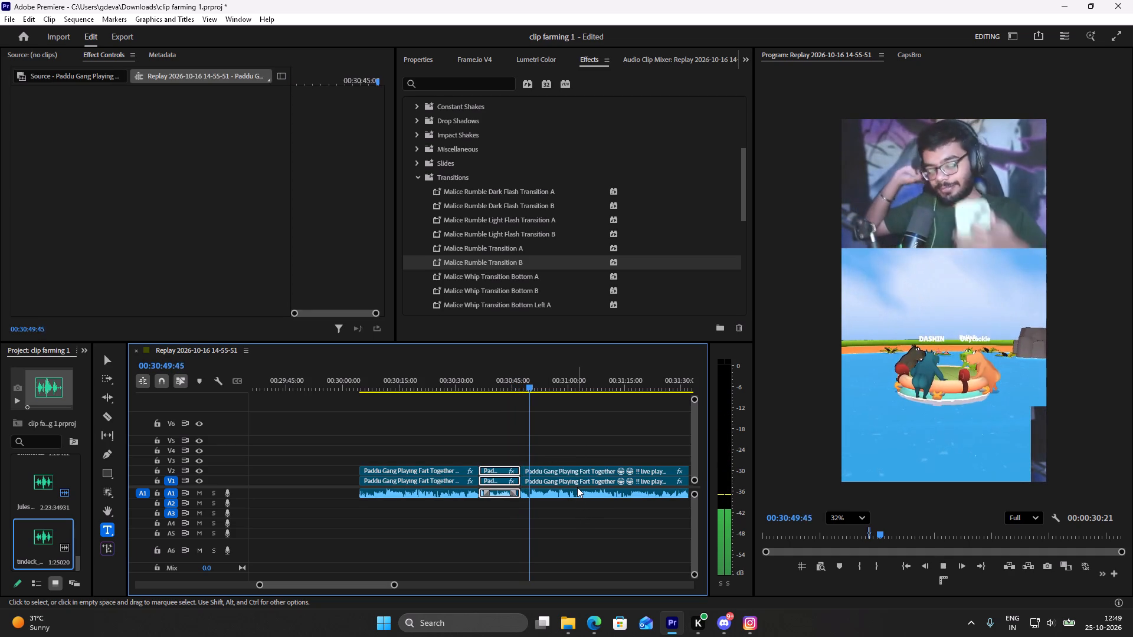
left_click_drag(538, 382, 556, 388)
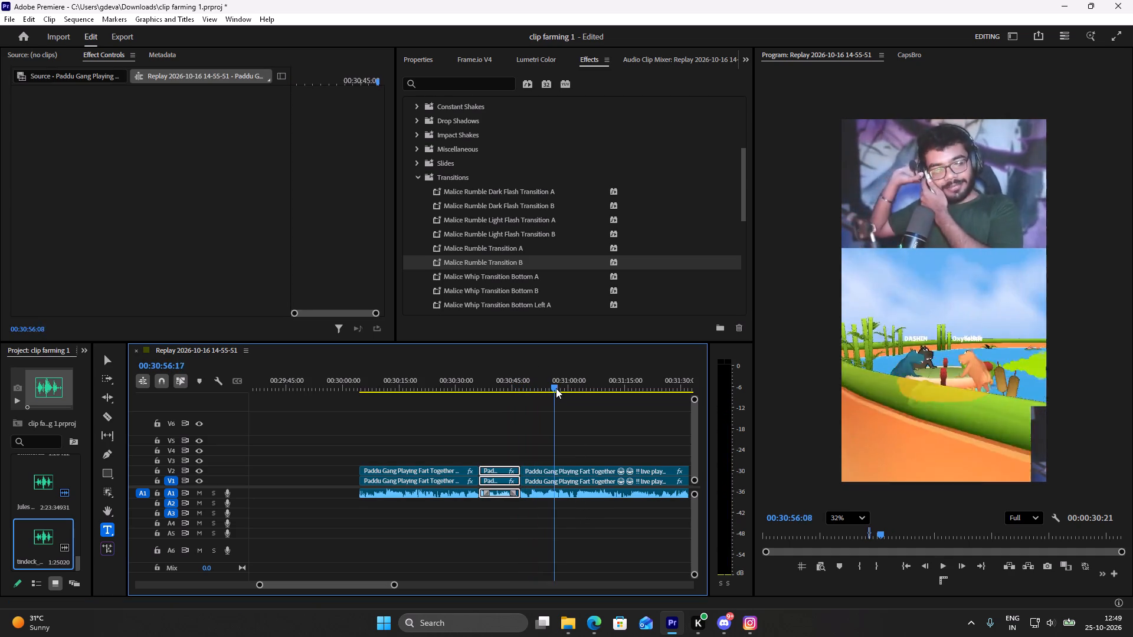
left_click_drag(556, 388, 586, 395)
key("space")
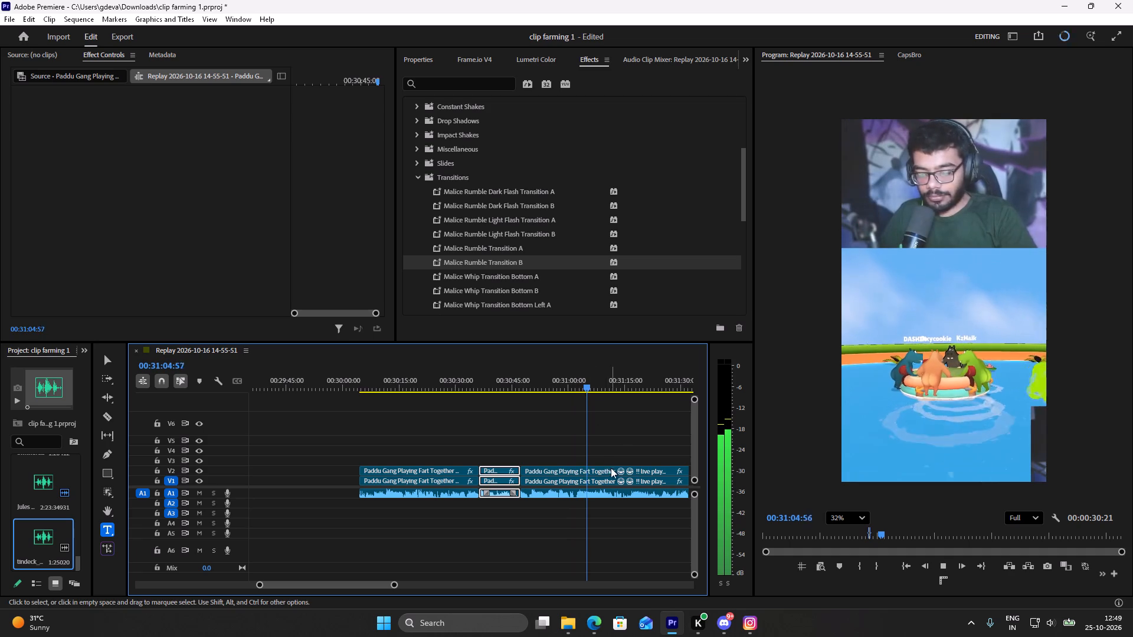
left_click_drag(600, 382, 617, 384)
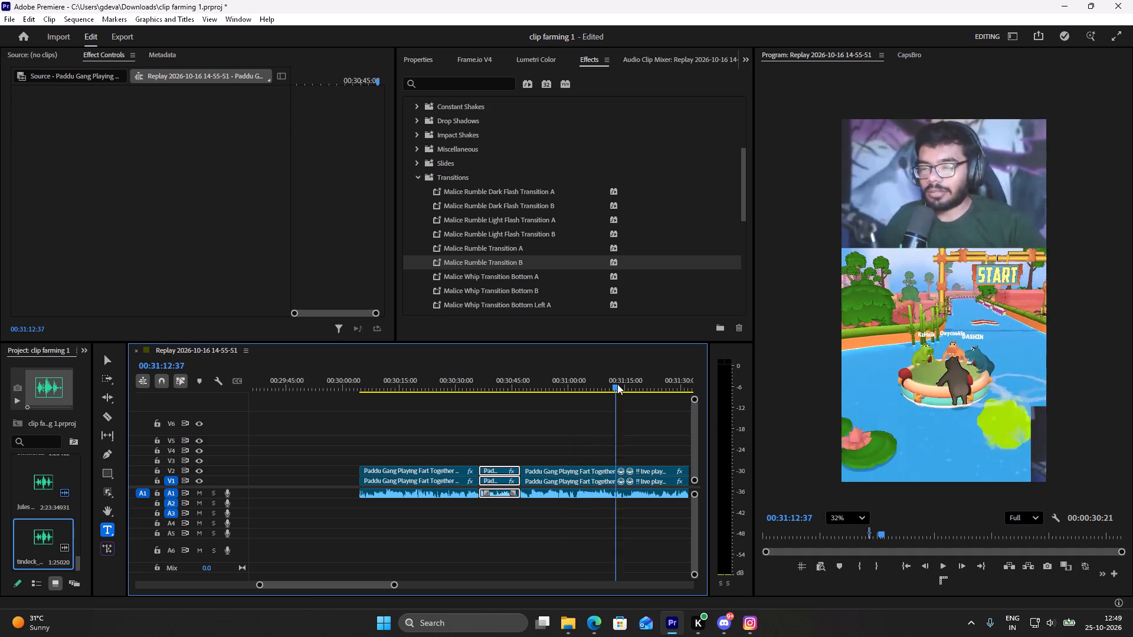
left_click_drag(617, 384, 624, 385)
key("space")
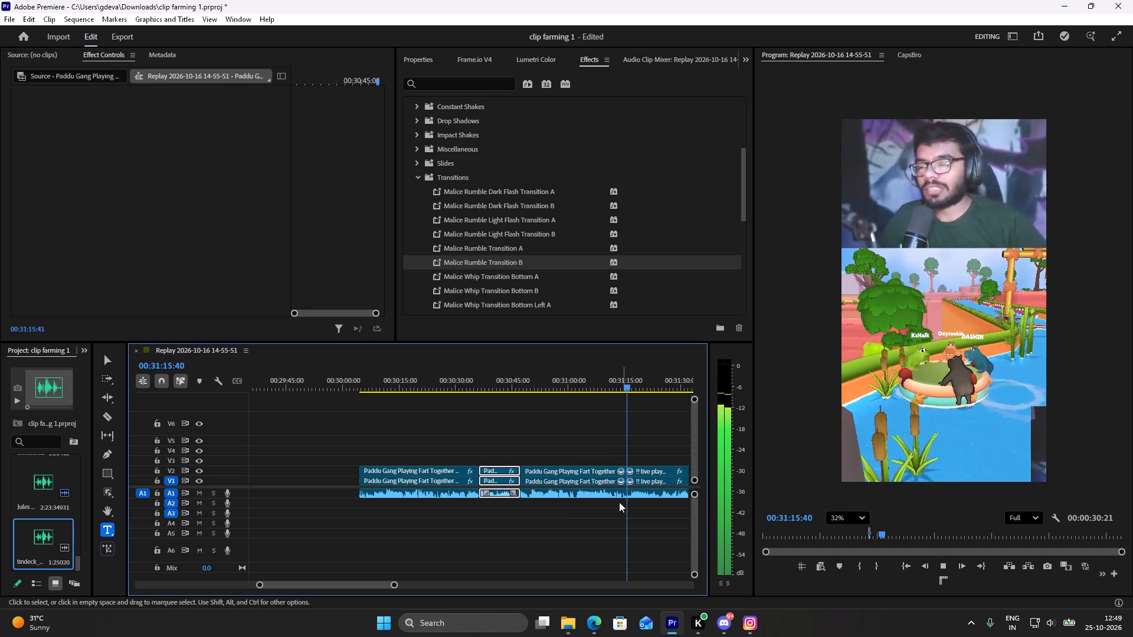
left_click_drag(561, 448, 596, 523)
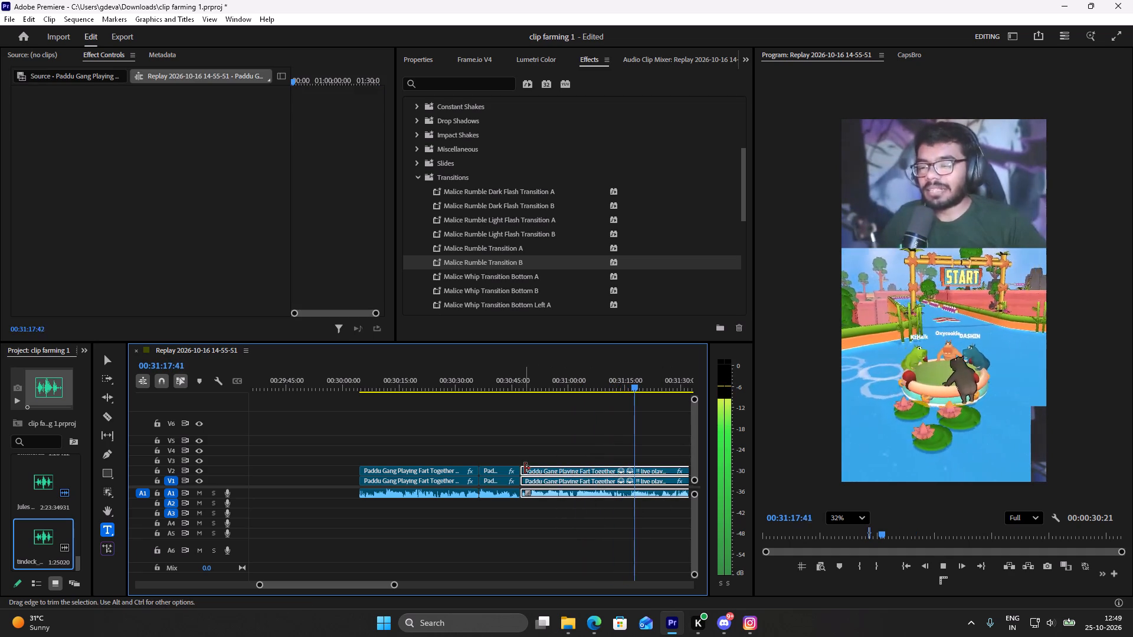
left_click_drag(525, 468, 636, 472)
Play the trimmed footage onward and cut the V1, V2 and A1 gameplay clips at about 00:32:37.
scroll(591, 557, "down", 4)
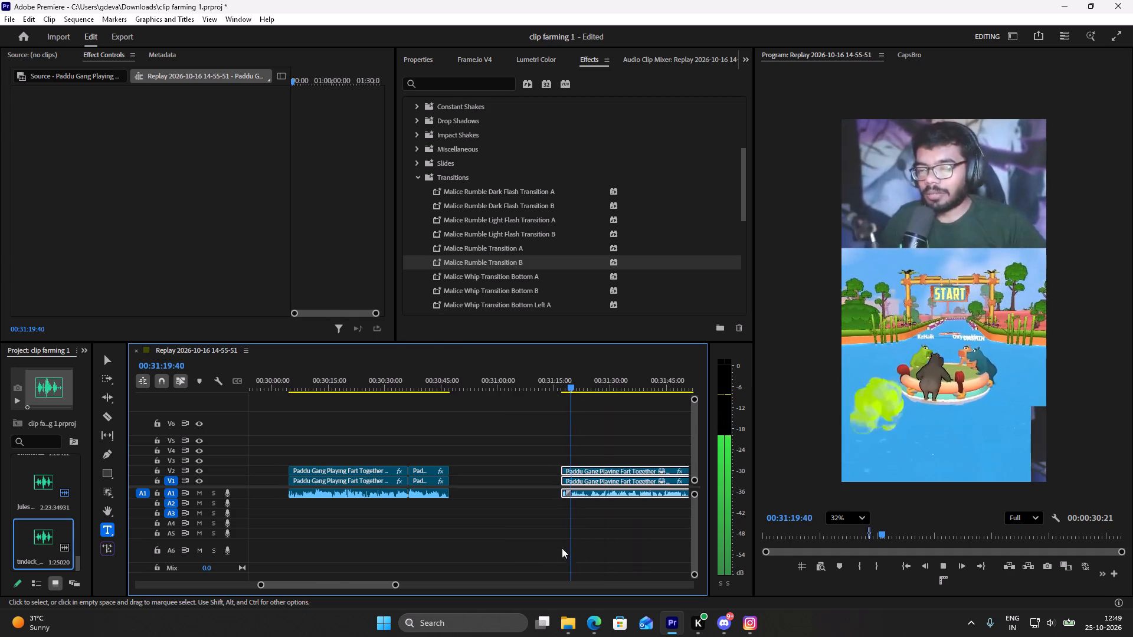
left_click_drag(394, 585, 661, 571)
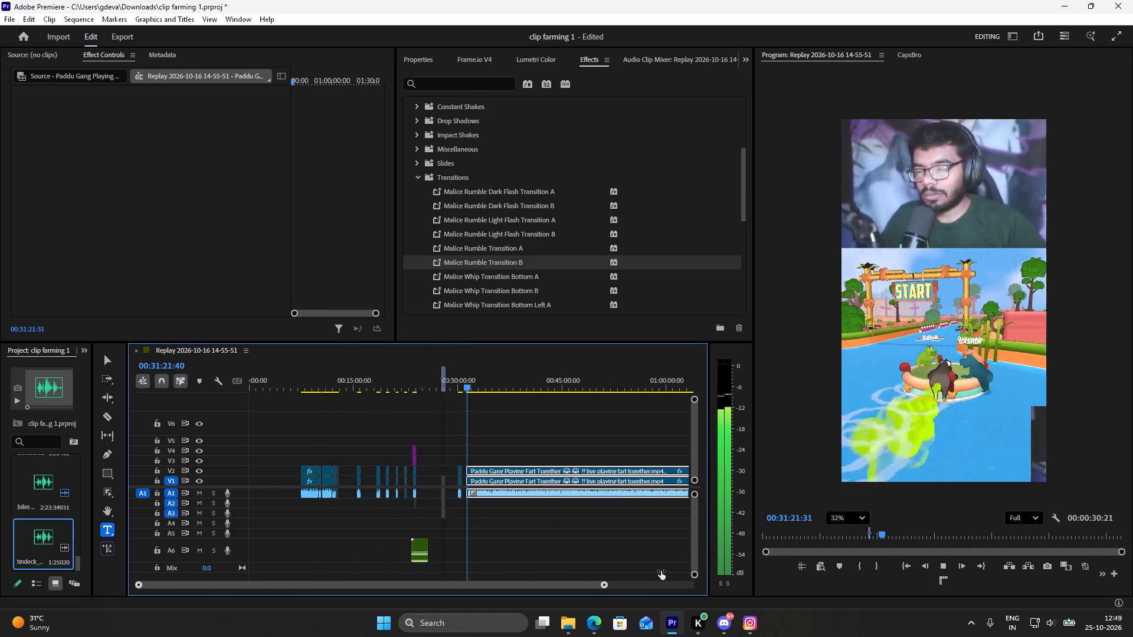
left_click_drag(661, 571, 527, 591)
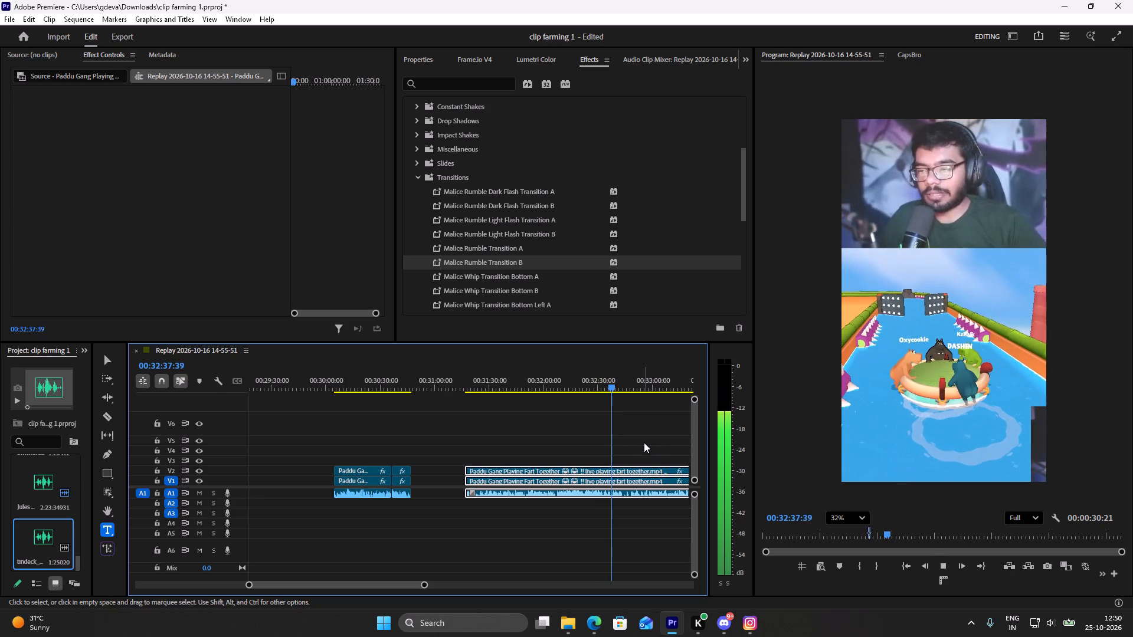
key("space")
left_click_drag(639, 440, 654, 501)
key("ctrl+k")
Play on past the new cut to about 00:32:58 and save the project.
key("space")
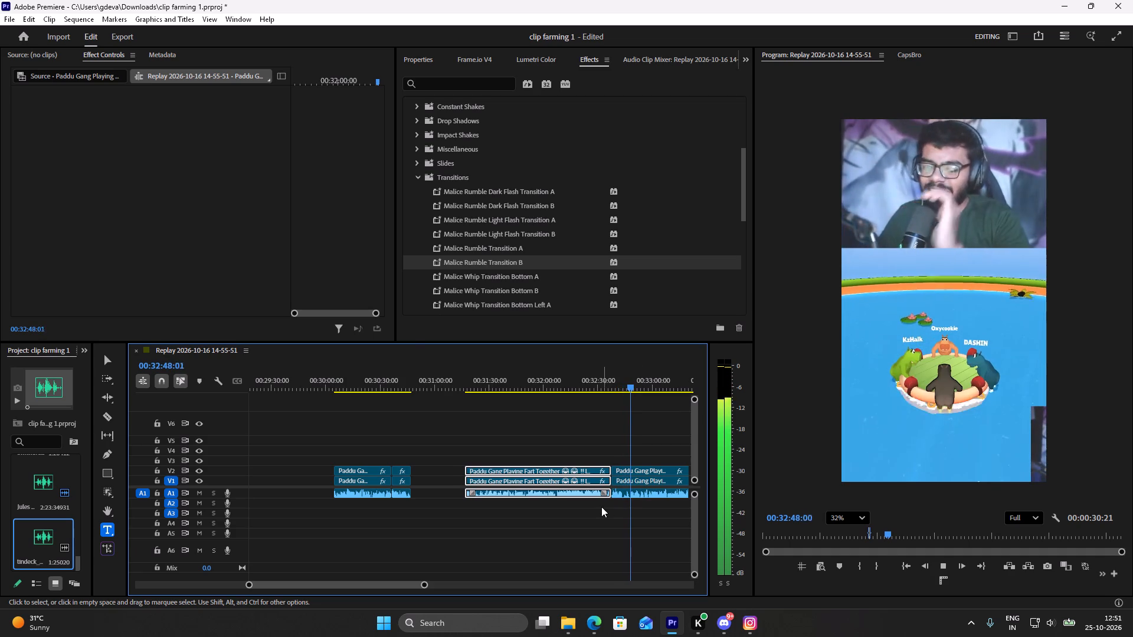
scroll(600, 507, "down", 3)
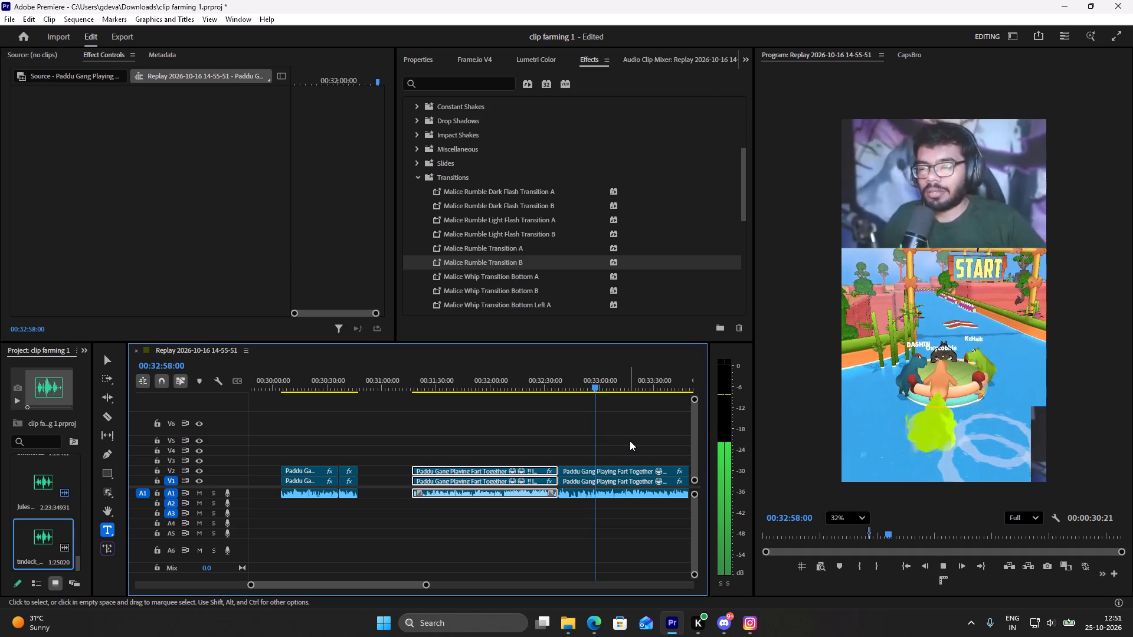
key("space")
left_click(18, 18)
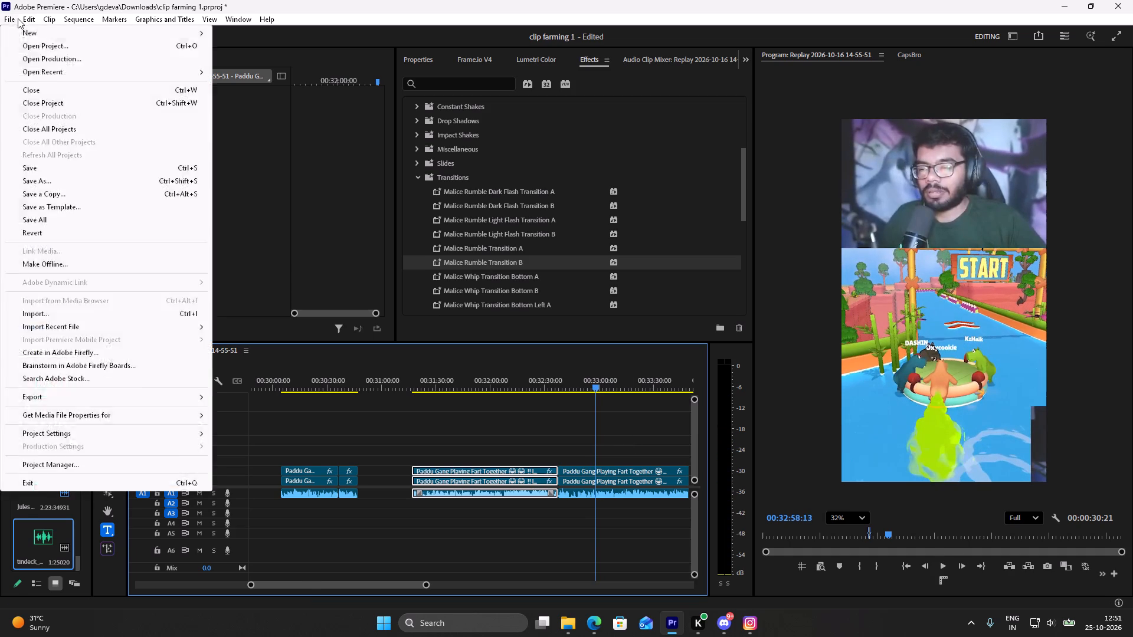
left_click(53, 166)
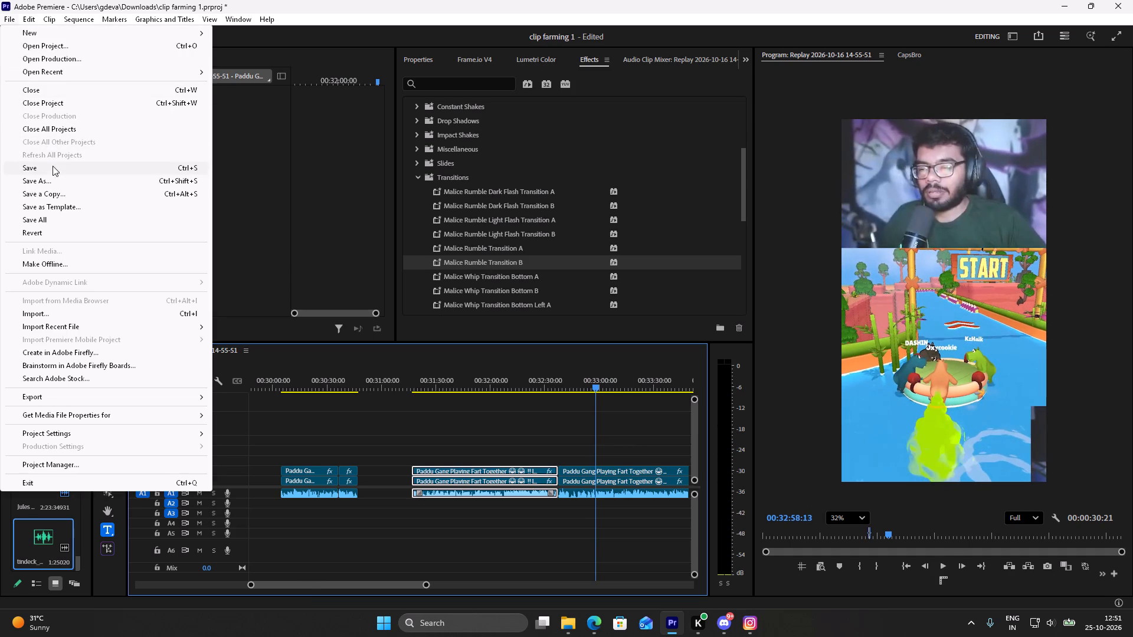
left_click(569, 625)
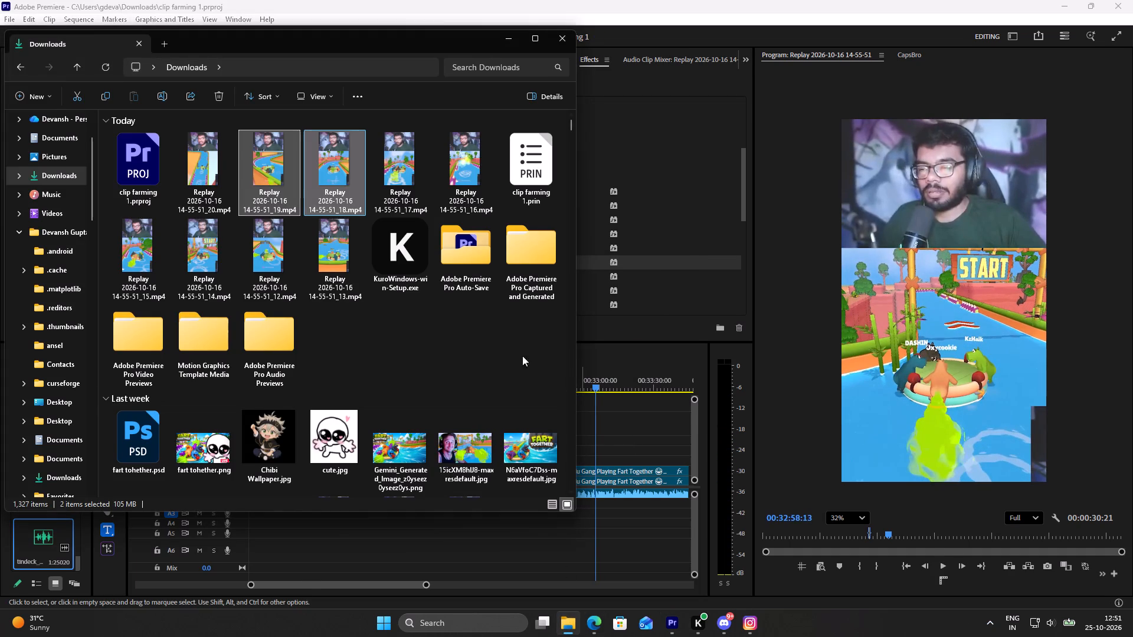
left_click(486, 324)
left_click(46, 211)
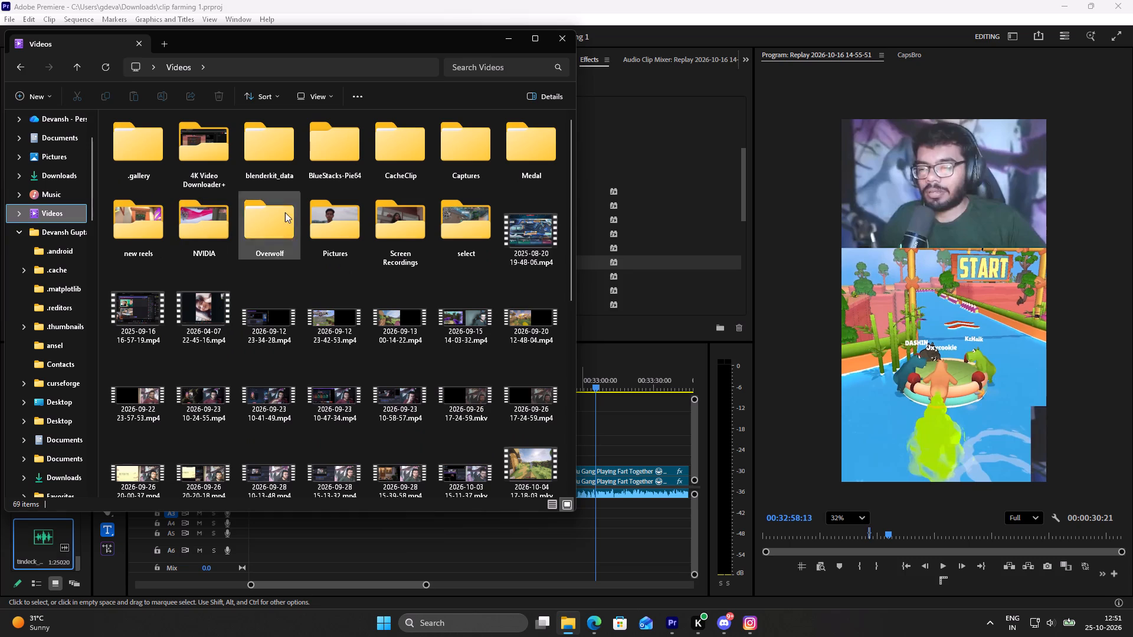
scroll(390, 352, "down", 2)
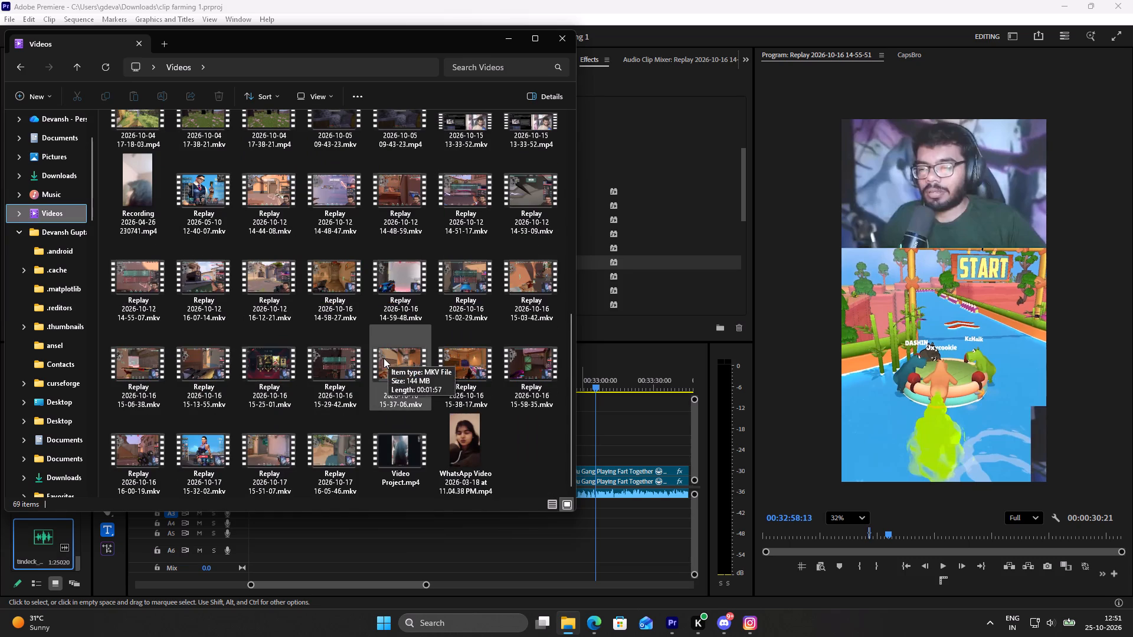
double_click(317, 459)
left_click_drag(281, 139, 548, 180)
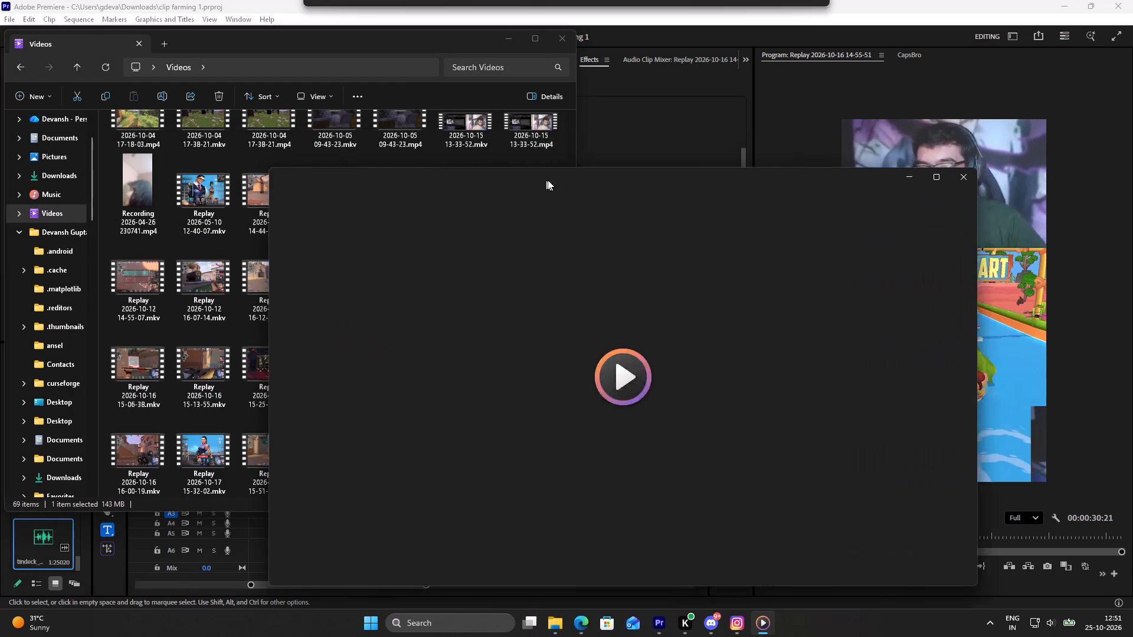
left_click_drag(548, 180, 623, 127)
left_click(582, 475)
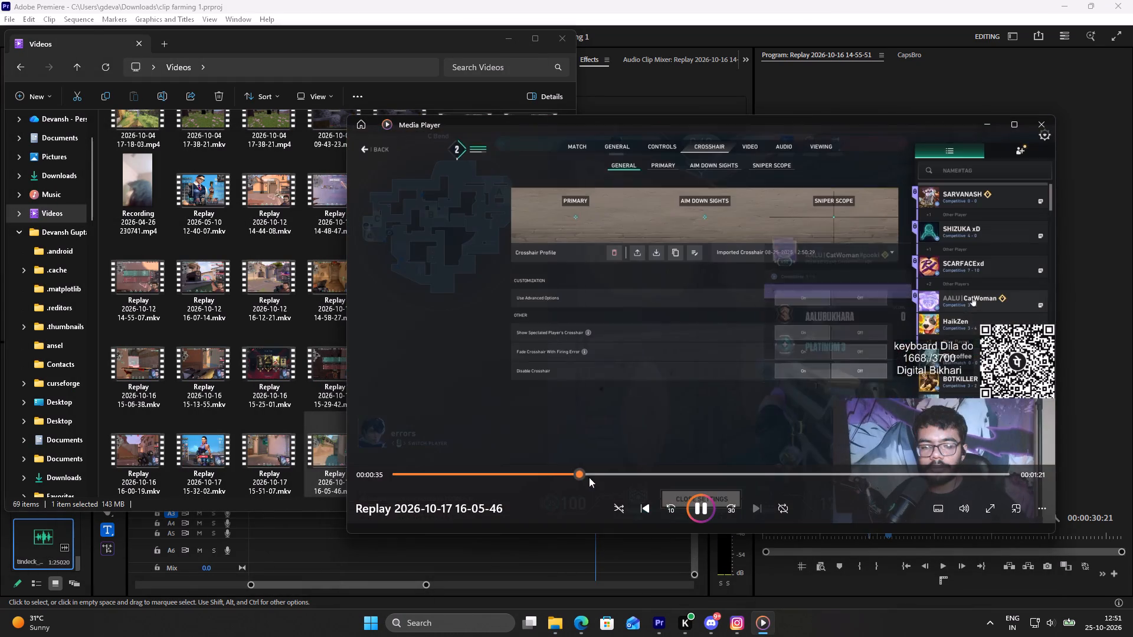
left_click(744, 476)
left_click(791, 466)
left_click(835, 485)
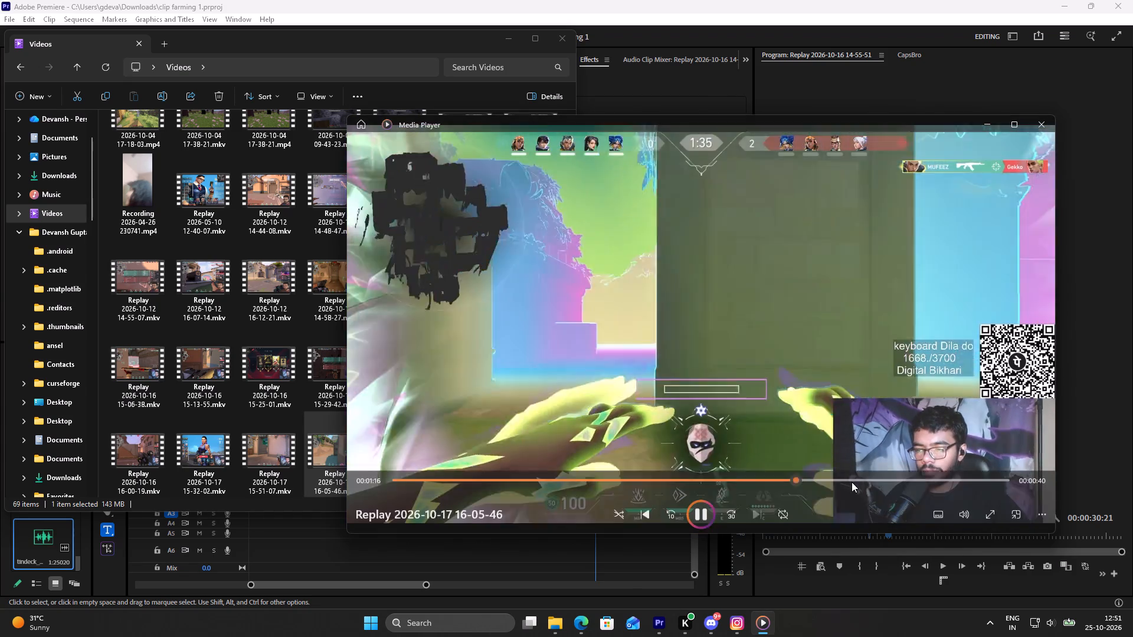
left_click(852, 482)
left_click(906, 467)
left_click(936, 465)
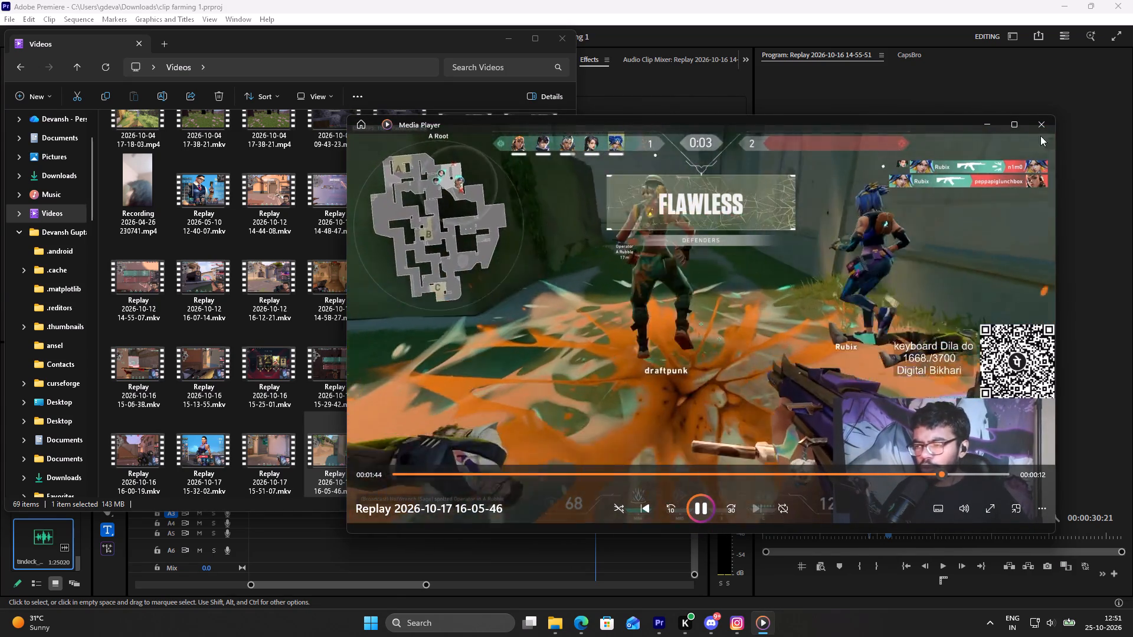
left_click(1047, 128)
double_click(266, 442)
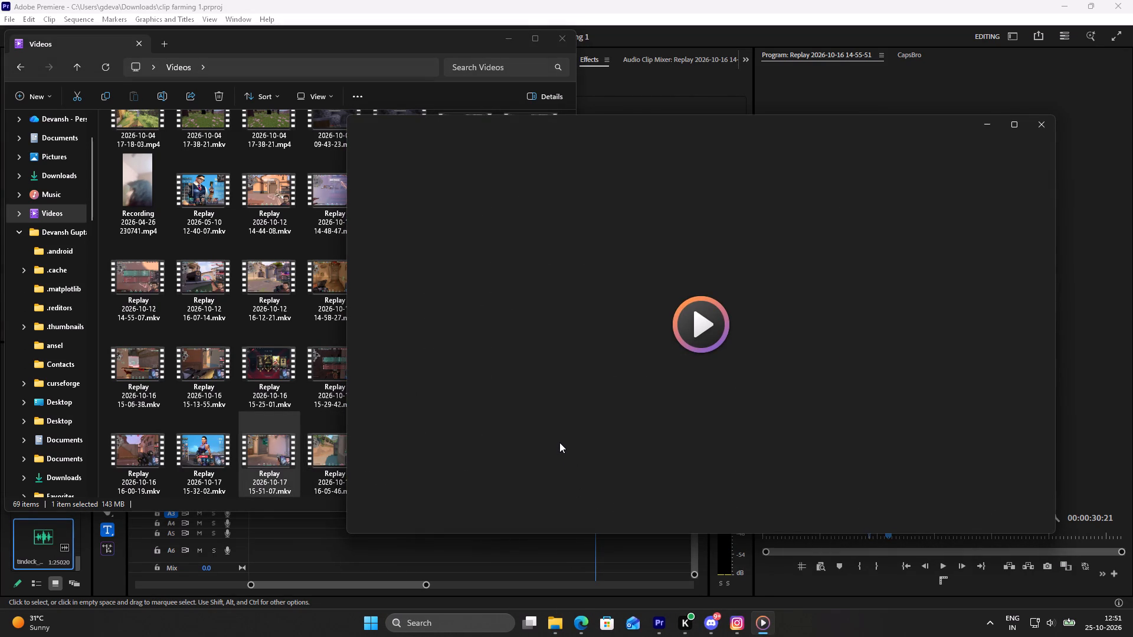
left_click(647, 474)
left_click(747, 483)
left_click(796, 484)
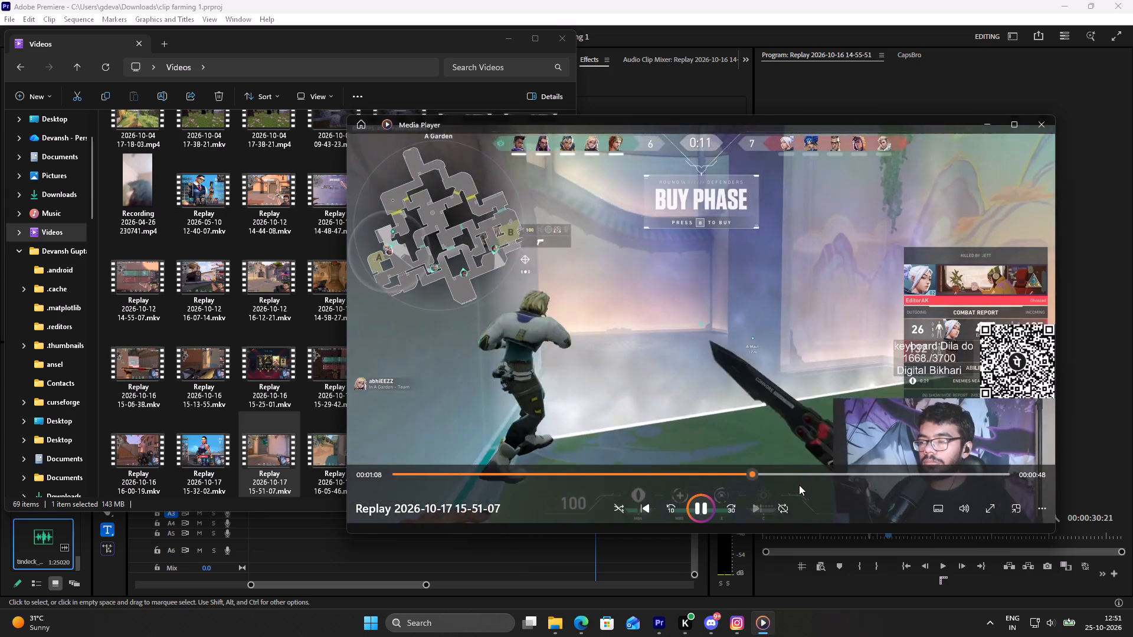
left_click(857, 490)
left_click(872, 478)
left_click(1042, 118)
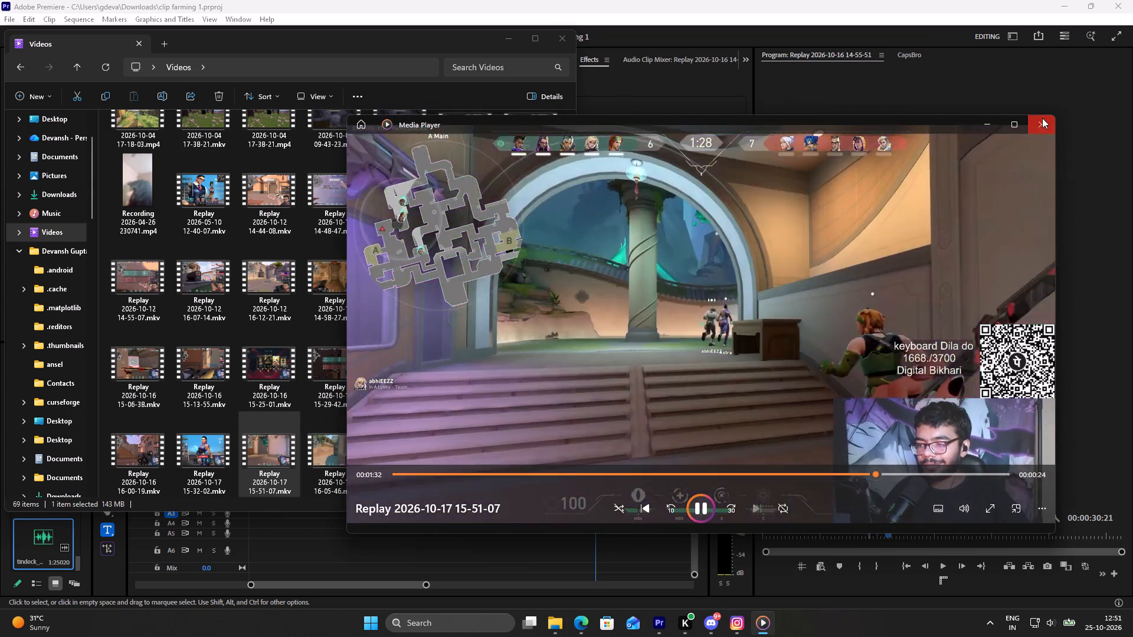
scroll(382, 355, "up", 1)
double_click(406, 410)
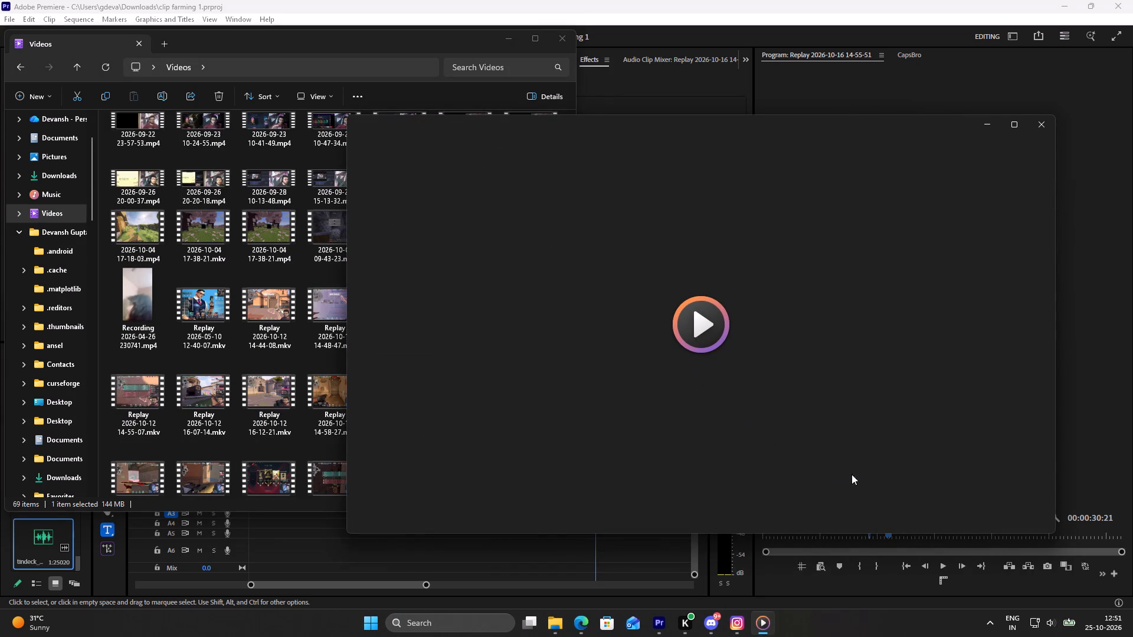
left_click(861, 467)
left_click(920, 481)
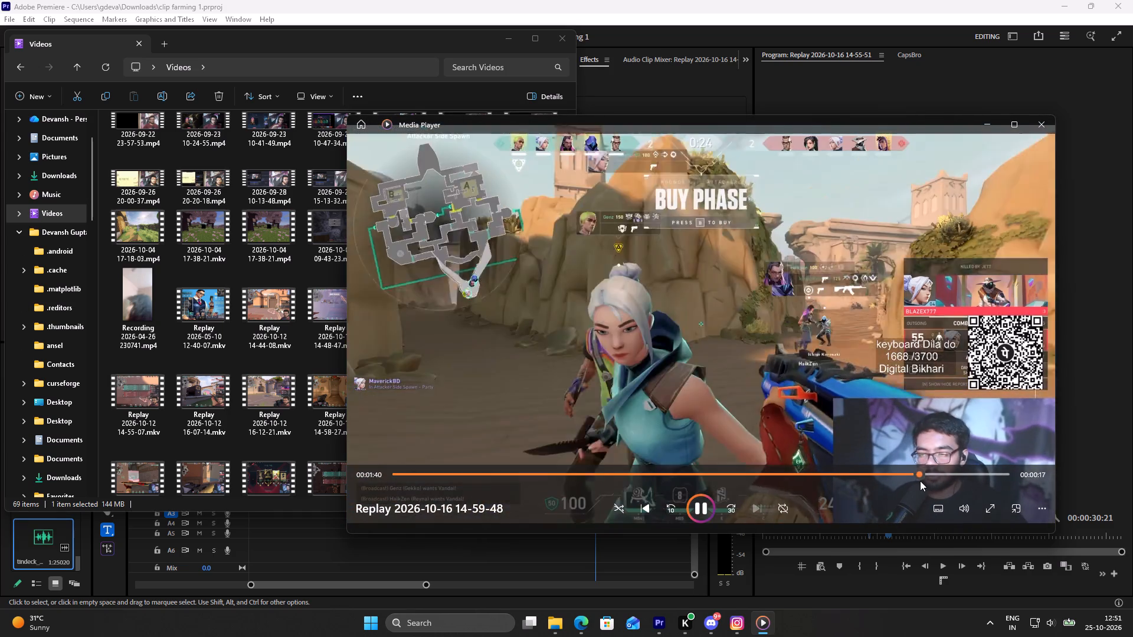
left_click(947, 482)
left_click(972, 485)
left_click(1007, 488)
left_click(978, 473)
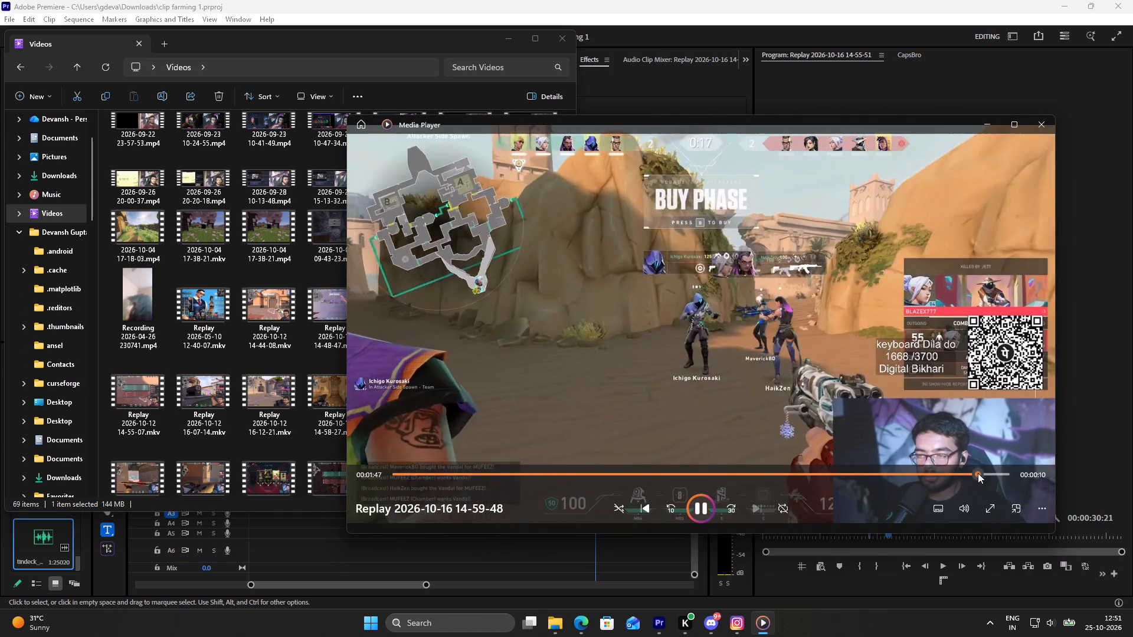
left_click(1001, 472)
left_click(935, 471)
left_click(882, 466)
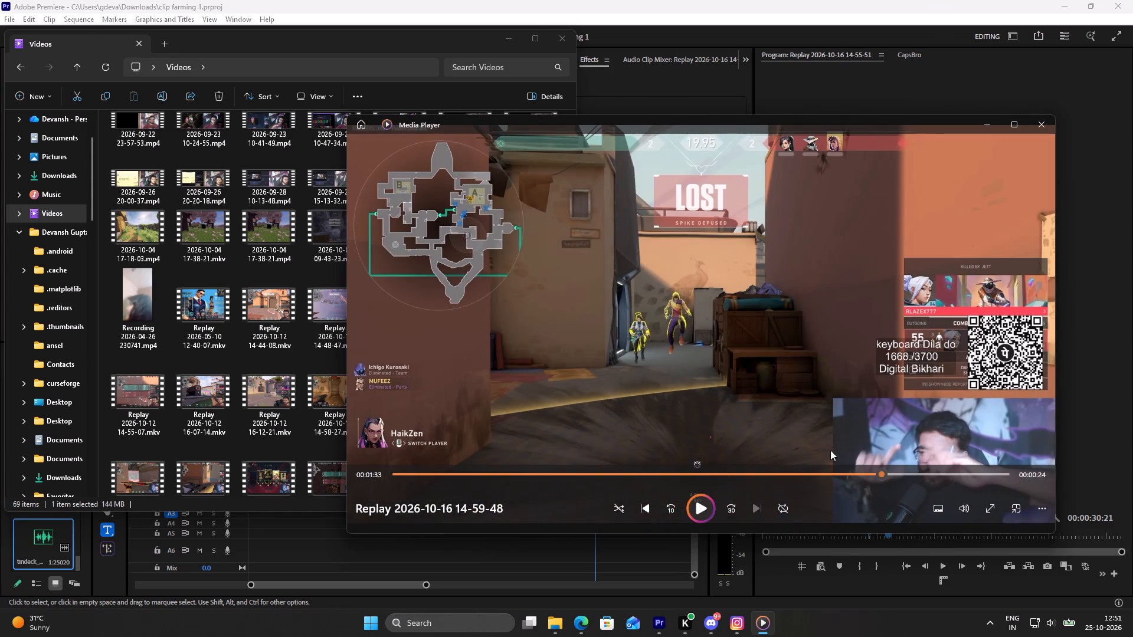
left_click(772, 396)
left_click(824, 469)
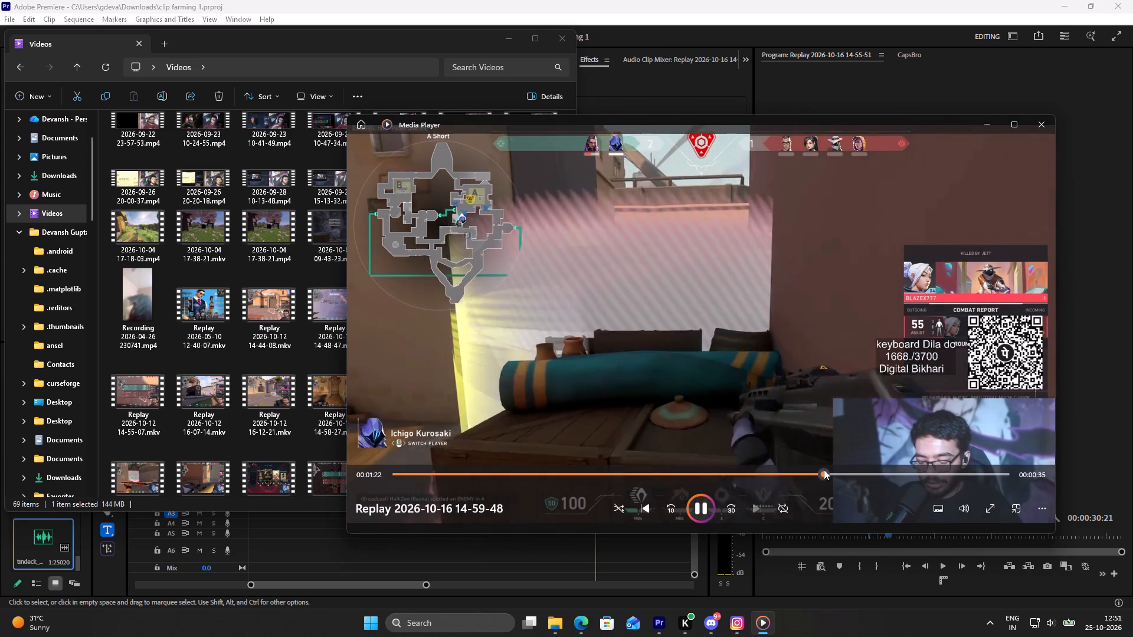
left_click(1043, 127)
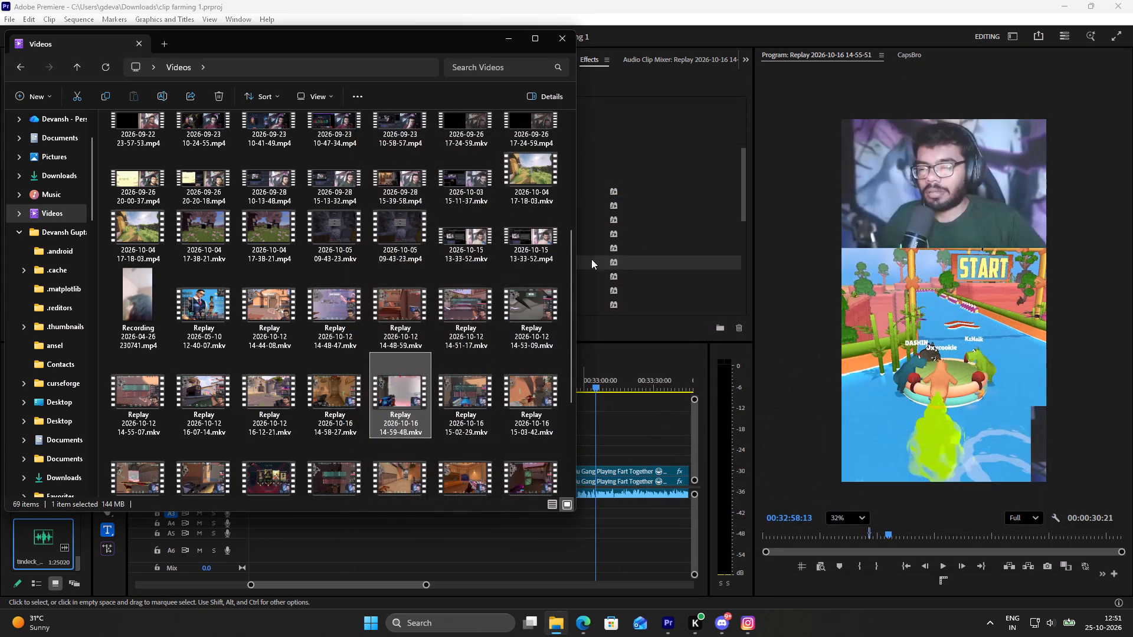
double_click(208, 298)
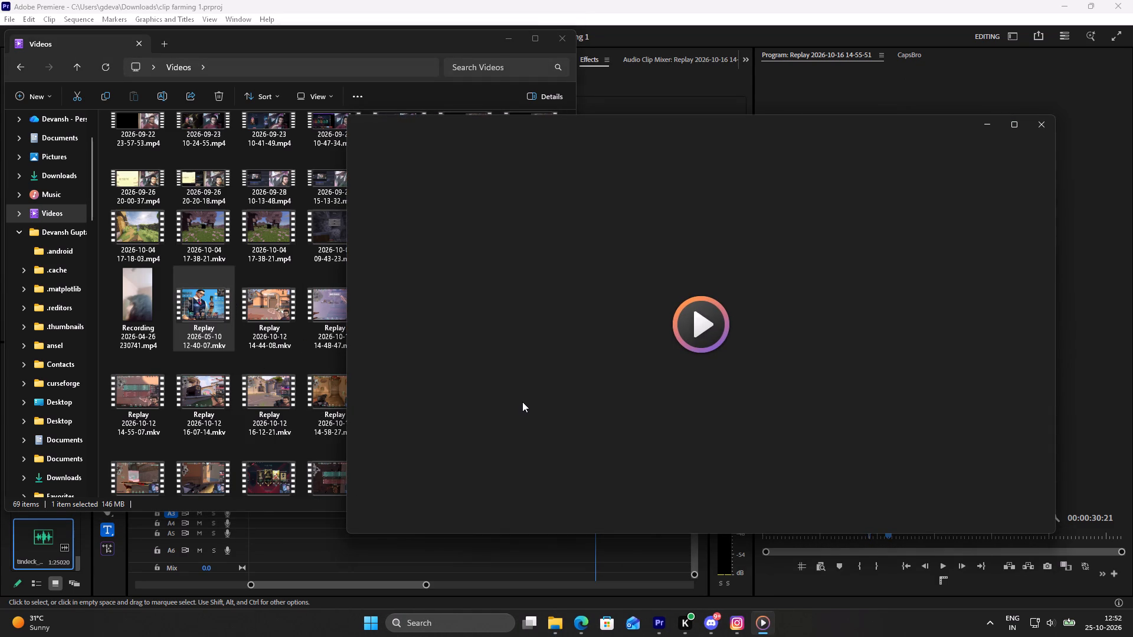
left_click(784, 480)
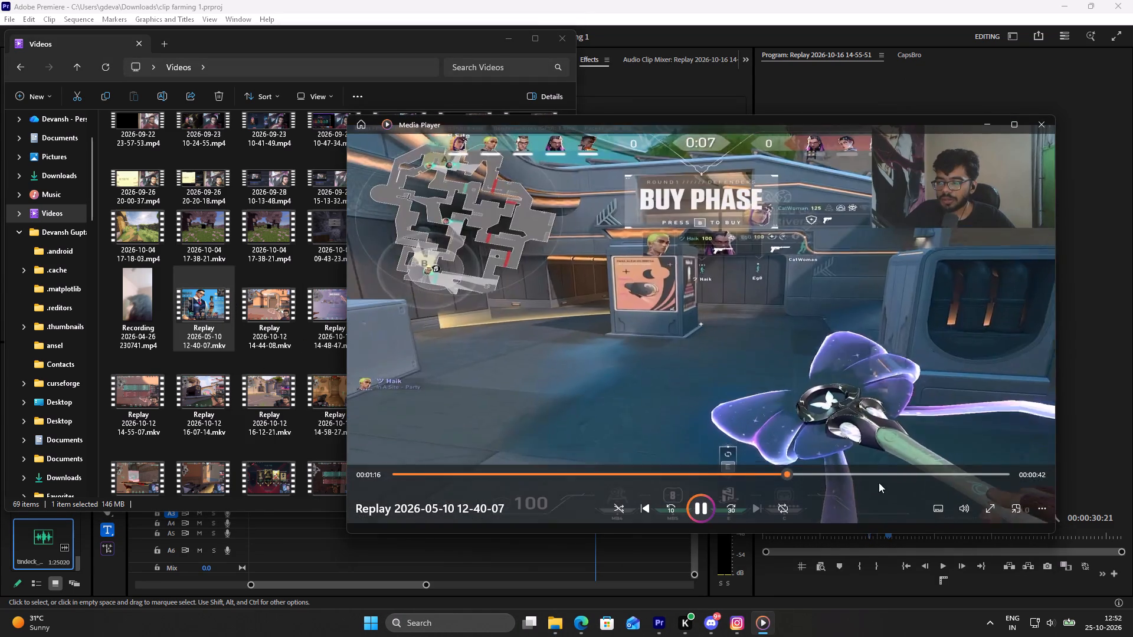
left_click(893, 478)
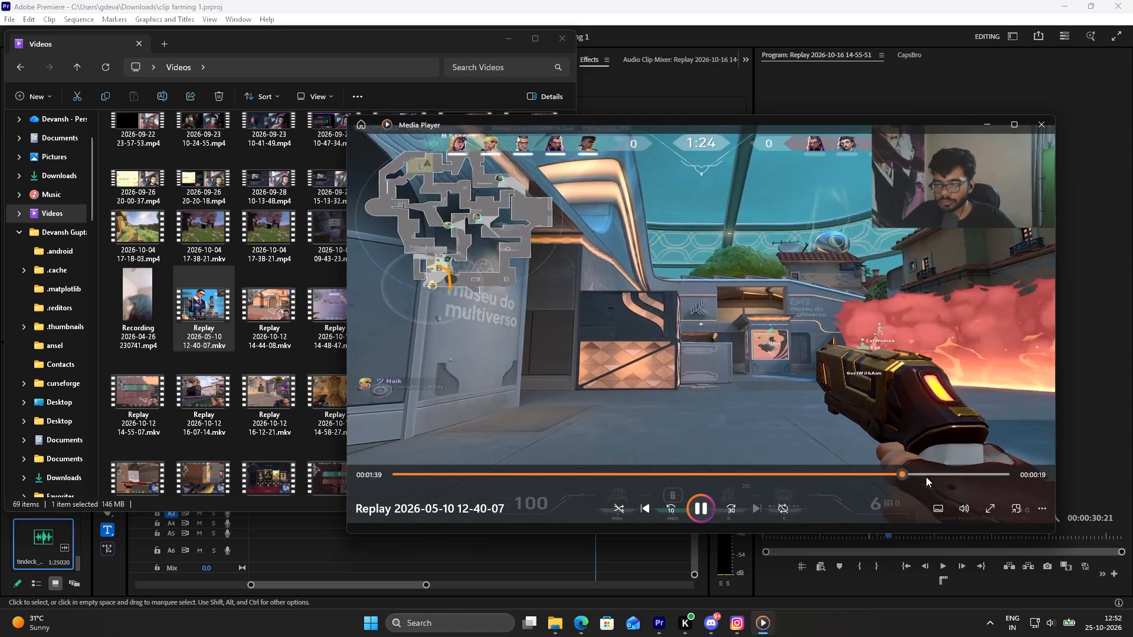
left_click(926, 477)
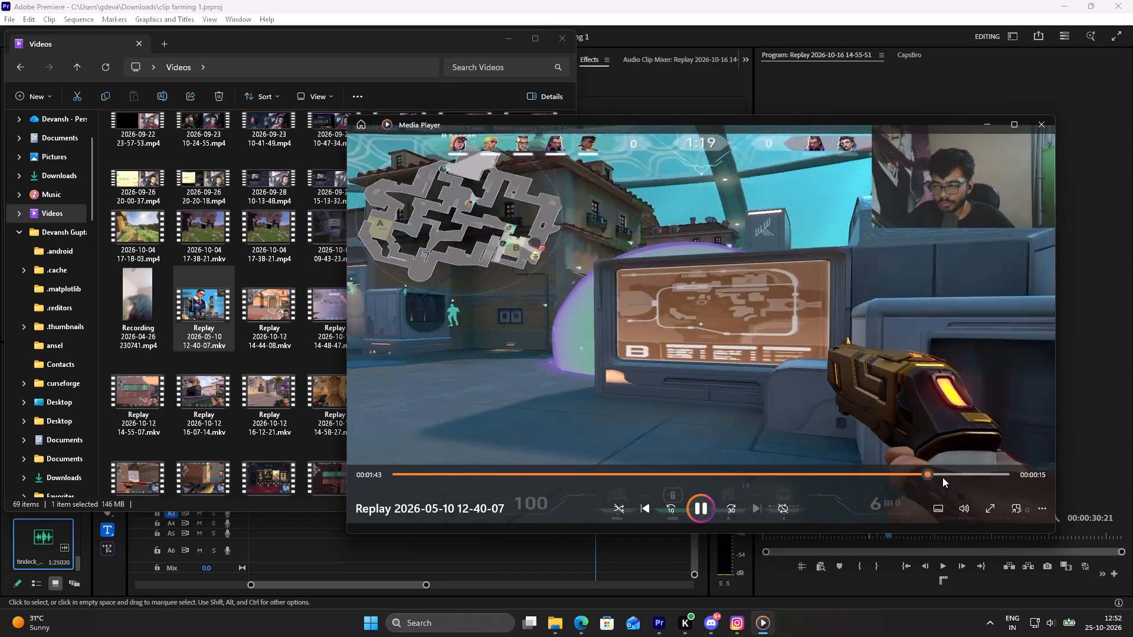
left_click(945, 477)
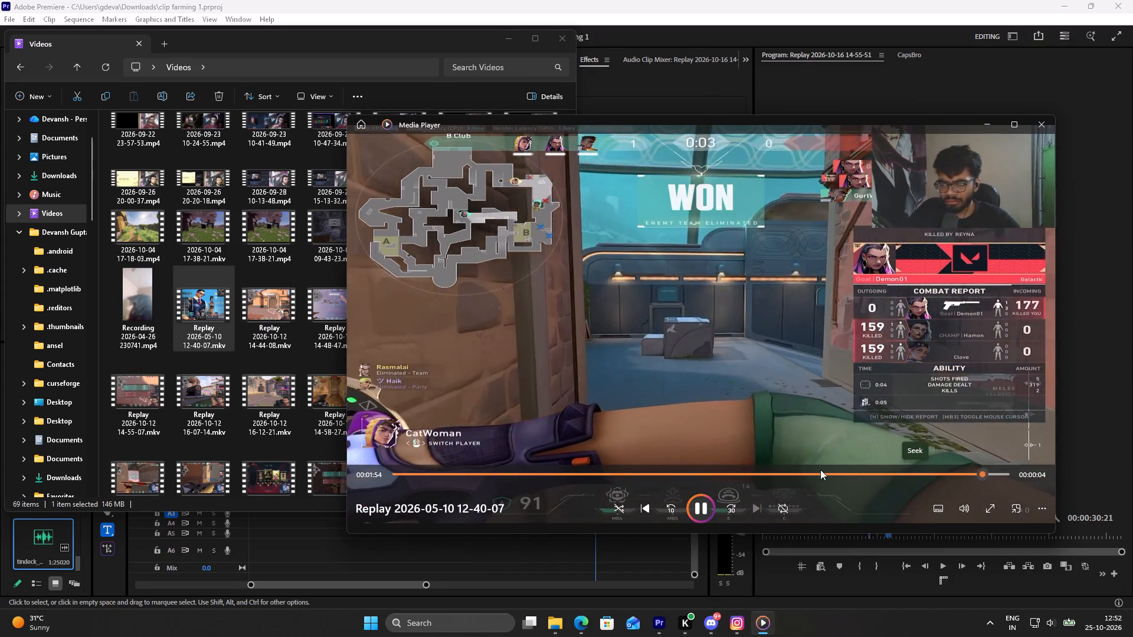
left_click(820, 469)
left_click(695, 472)
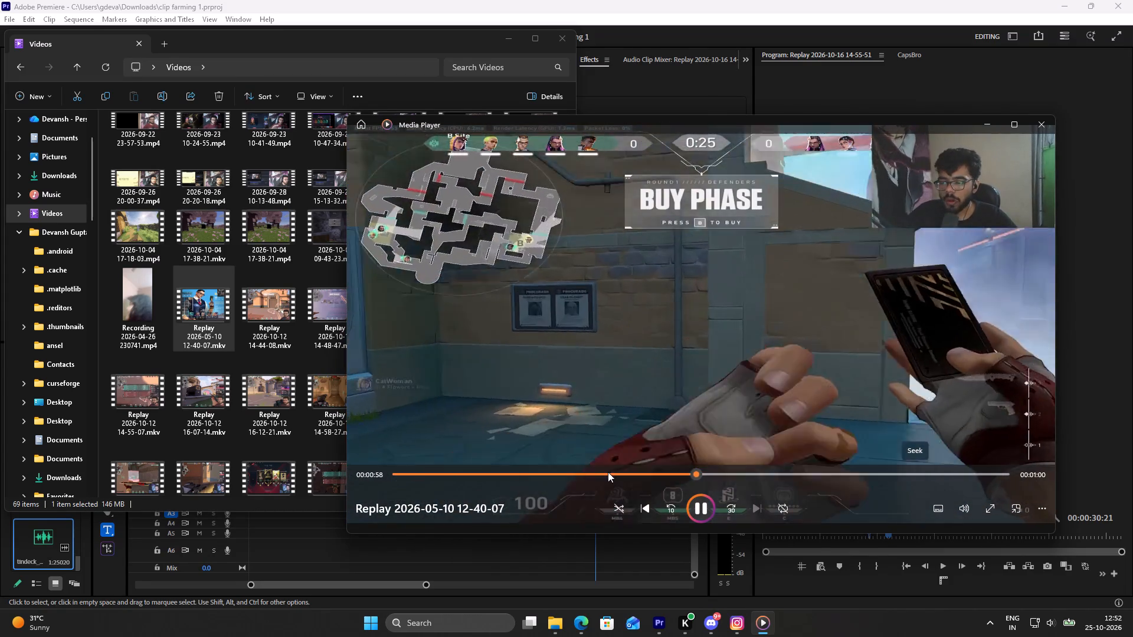
left_click(603, 472)
left_click(552, 471)
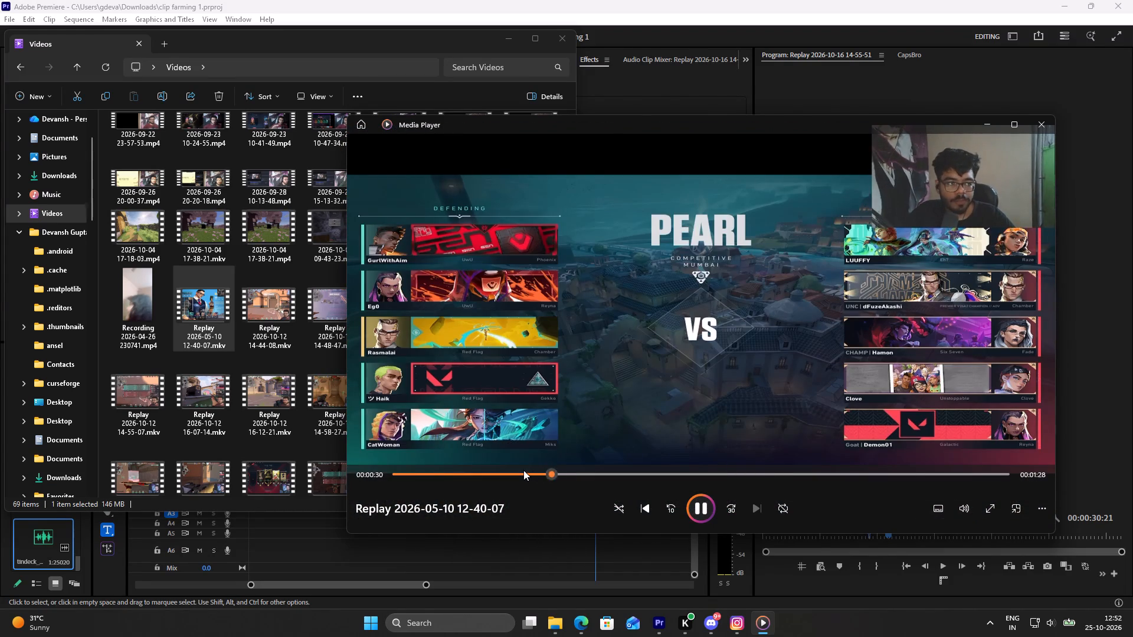
left_click(523, 470)
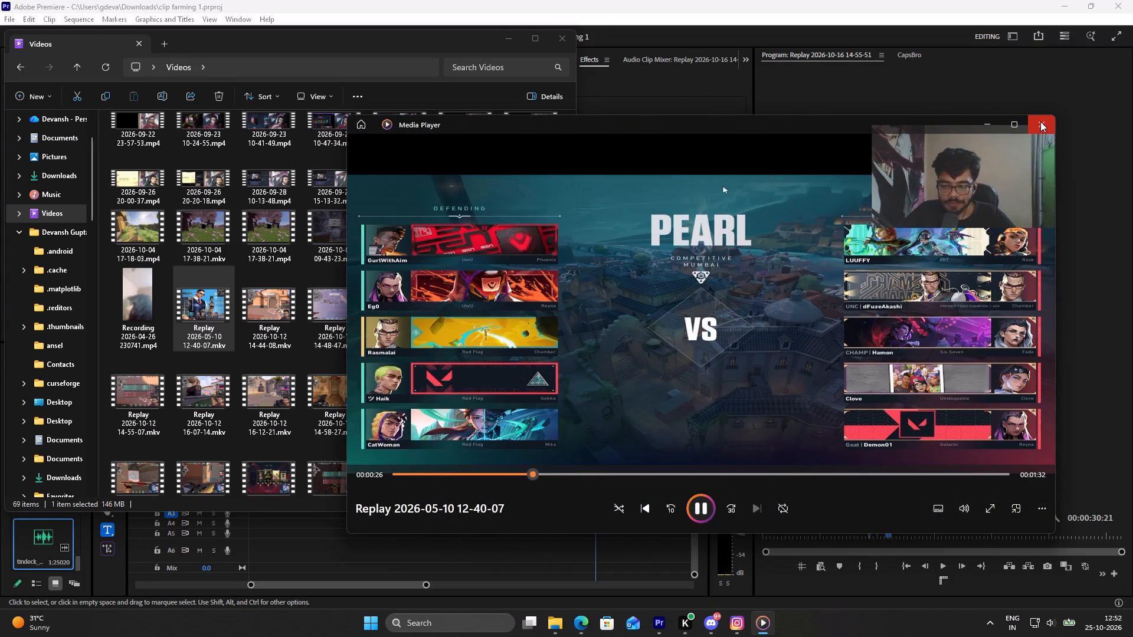